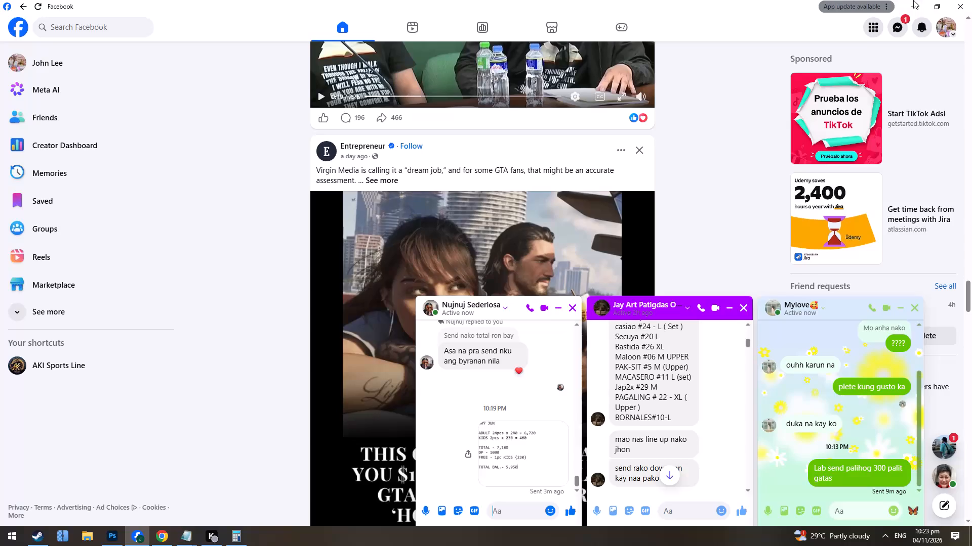
Reply in the unread jersey-update chat with two messages: "Mag send rako pic ugma ang ha" and "Kung unsa mga nahuman didto".
{"action": "left_click", "coordinate": [905, 17]}
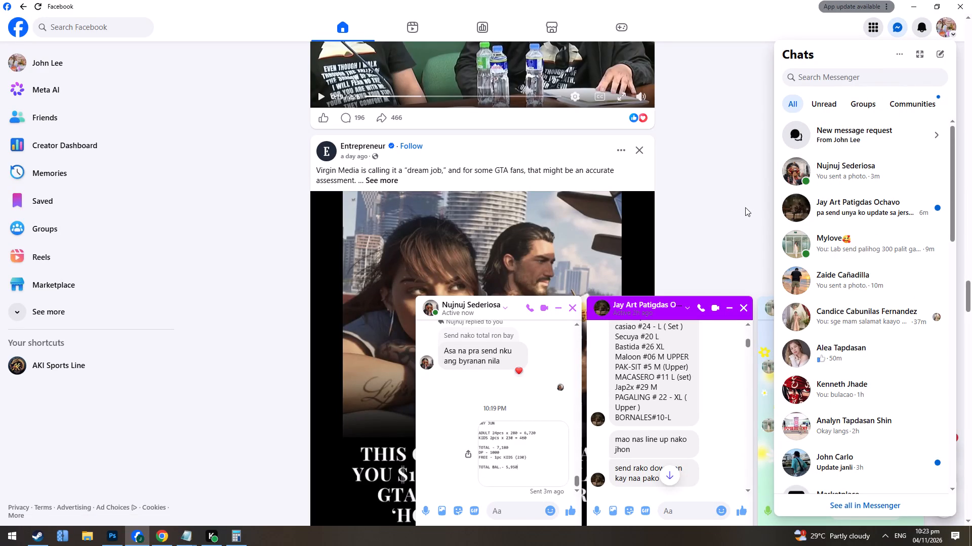
{"action": "left_click", "coordinate": [836, 215]}
{"action": "left_click", "coordinate": [493, 481]}
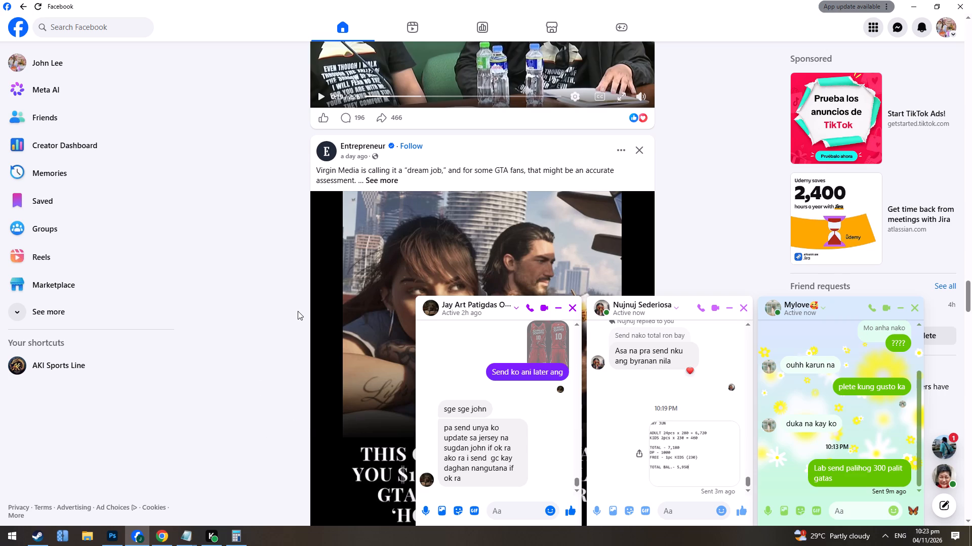
{"action": "left_click", "coordinate": [509, 505]}
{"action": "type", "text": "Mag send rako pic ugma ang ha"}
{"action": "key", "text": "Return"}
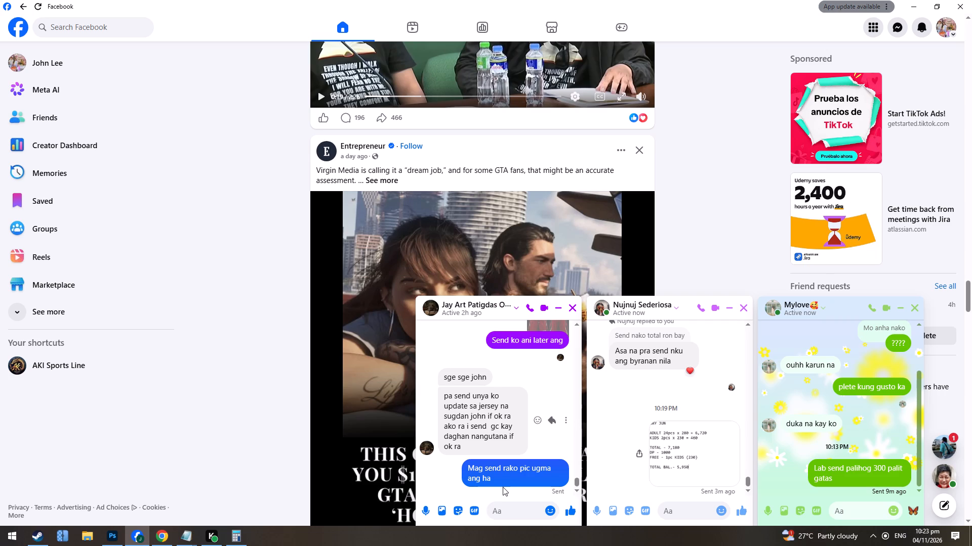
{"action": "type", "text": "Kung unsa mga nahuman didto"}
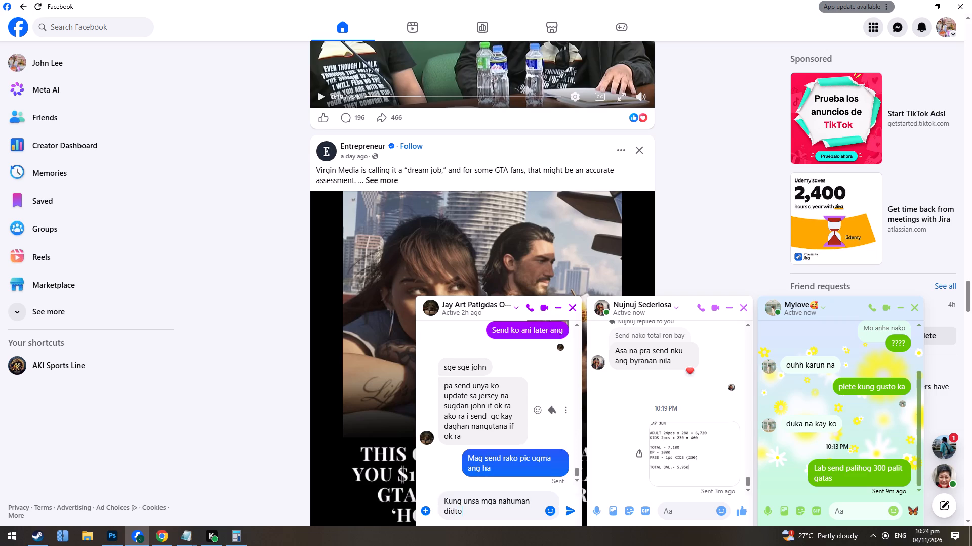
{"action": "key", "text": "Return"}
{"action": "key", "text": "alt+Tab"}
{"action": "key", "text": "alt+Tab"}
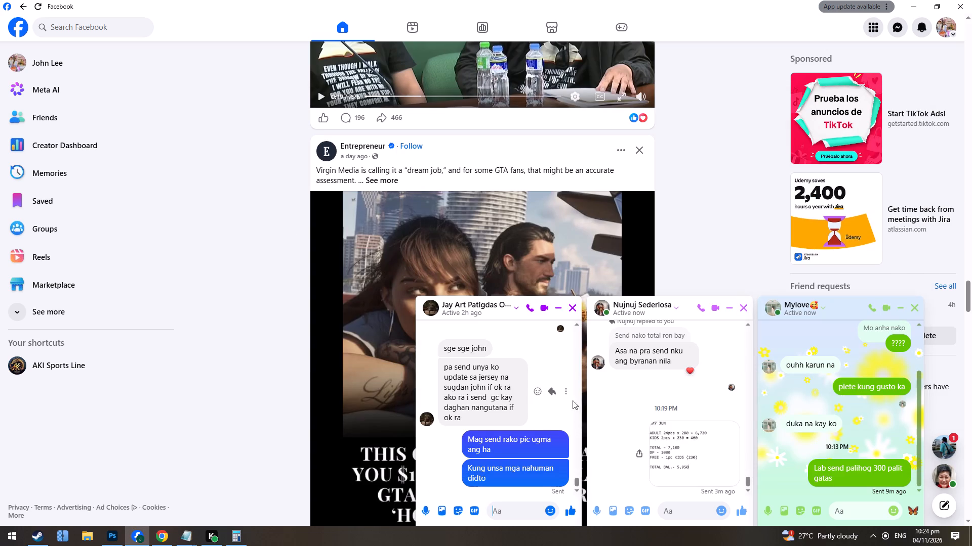
Close the chat holding the order-total photo and minimize the jersey-update chat.
{"action": "left_click", "coordinate": [746, 306]}
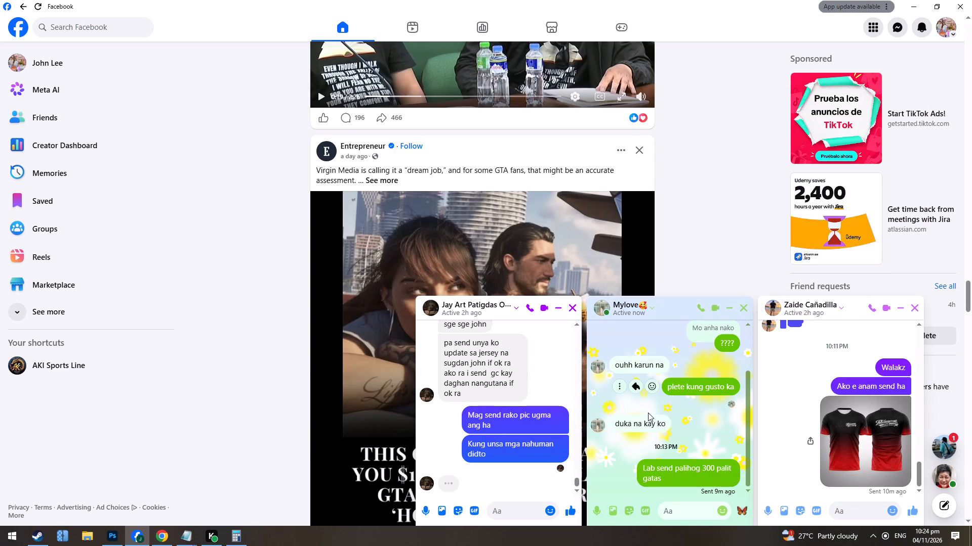
{"action": "left_click", "coordinate": [899, 27]}
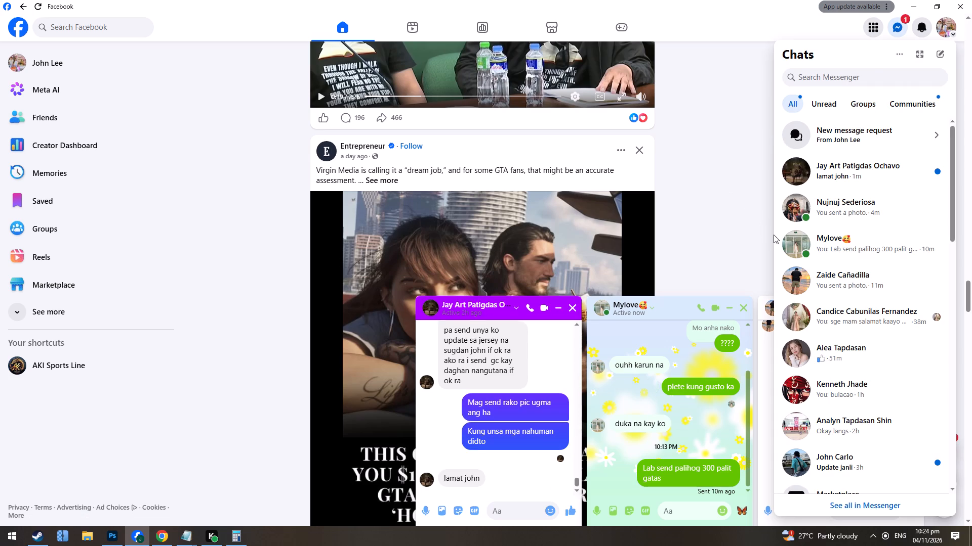
{"action": "left_click", "coordinate": [560, 308]}
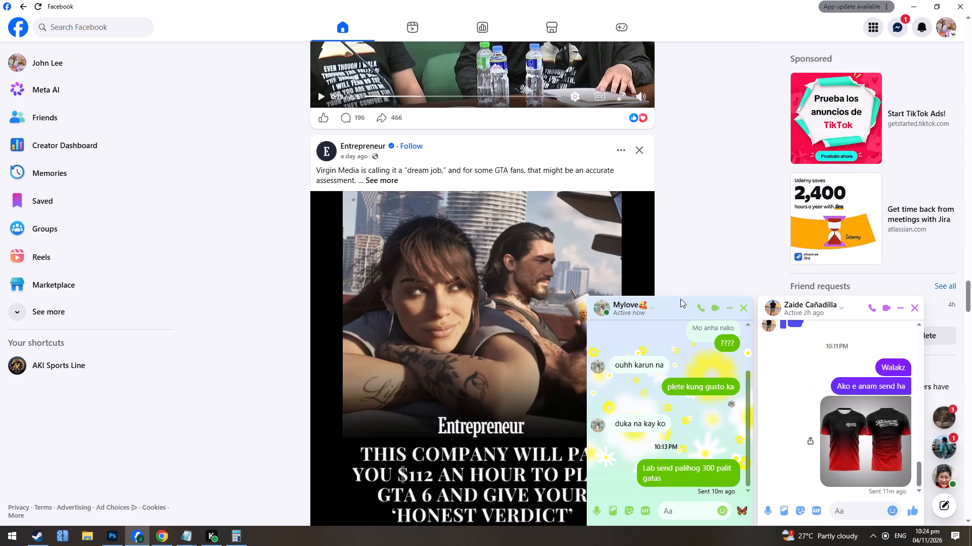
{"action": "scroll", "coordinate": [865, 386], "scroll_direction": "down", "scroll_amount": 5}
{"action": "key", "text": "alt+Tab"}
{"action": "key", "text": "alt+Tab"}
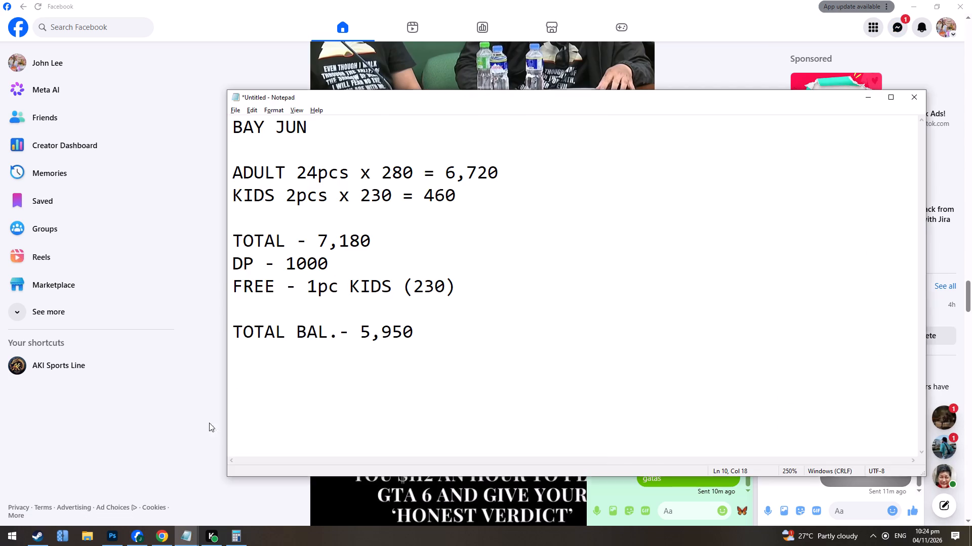
Switch to Photoshop and look through the open jersey, short and T-shirt documents, returning to FAKENEWS EDIT.psd.
{"action": "left_click", "coordinate": [118, 541]}
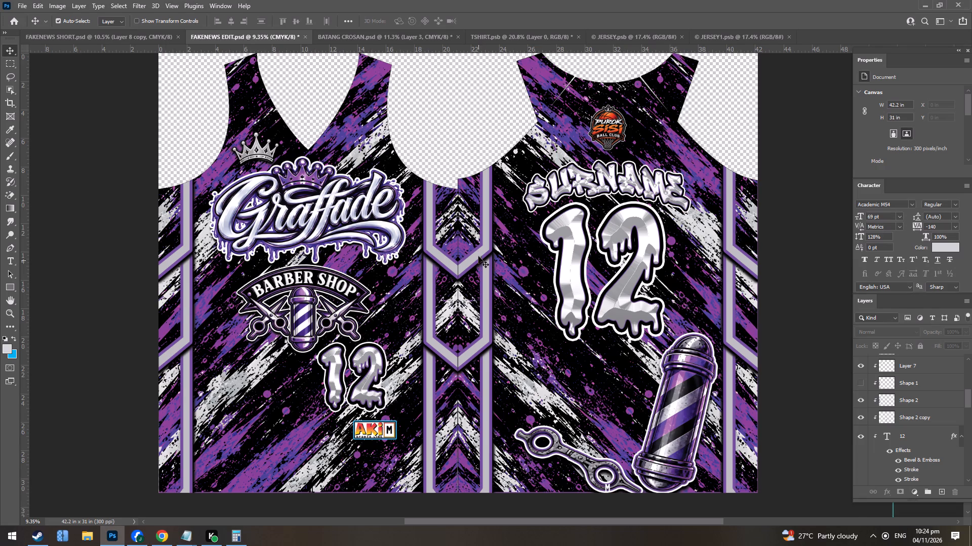
{"action": "scroll", "coordinate": [478, 254], "scroll_direction": "down", "scroll_amount": 4, "text": "alt"}
{"action": "scroll", "coordinate": [409, 207], "scroll_direction": "up", "scroll_amount": 3, "text": "alt"}
{"action": "left_click", "coordinate": [641, 48]}
{"action": "left_click", "coordinate": [642, 38]}
{"action": "left_click", "coordinate": [742, 37]}
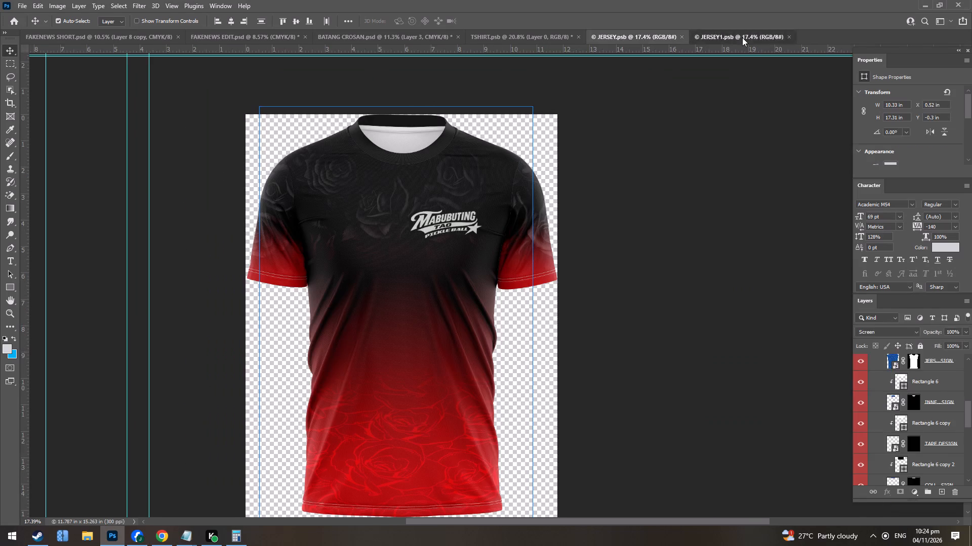
{"action": "left_click", "coordinate": [499, 43]}
{"action": "left_click", "coordinate": [400, 40]}
{"action": "left_click", "coordinate": [259, 36]}
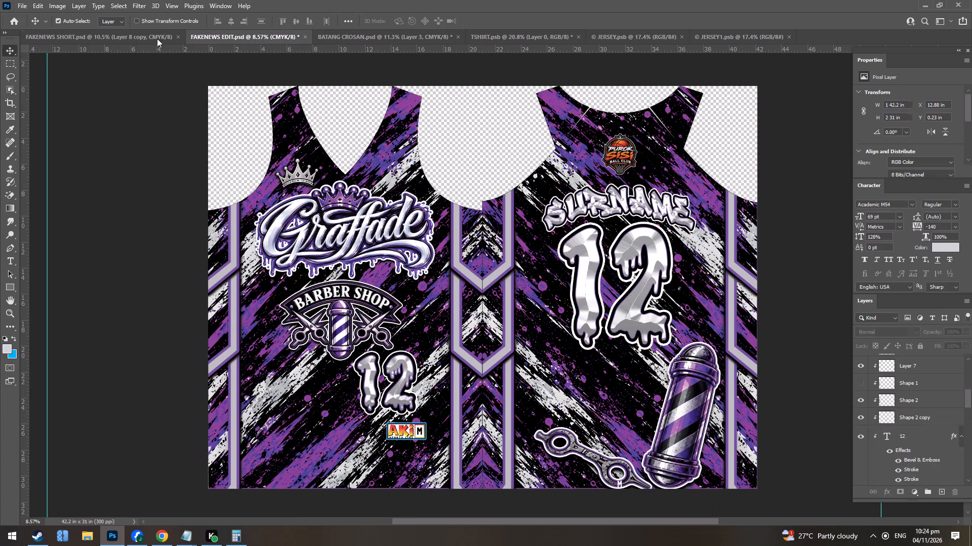
{"action": "left_click", "coordinate": [126, 42]}
{"action": "left_click", "coordinate": [227, 34]}
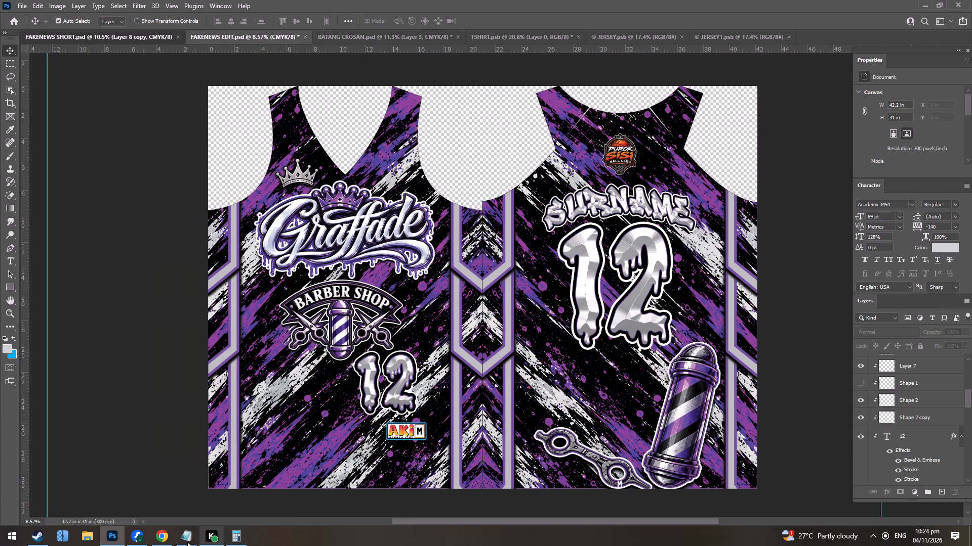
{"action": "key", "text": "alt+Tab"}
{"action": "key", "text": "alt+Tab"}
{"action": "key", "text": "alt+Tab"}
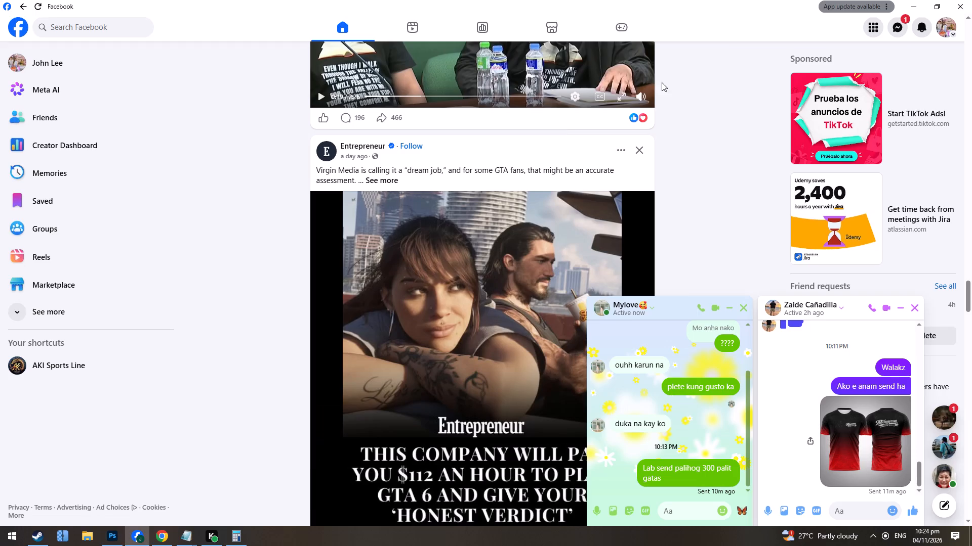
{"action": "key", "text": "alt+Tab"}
Show JERSEY1.psb in Photoshop and check the Messenger chat list on Facebook before returning to the document.
{"action": "left_click", "coordinate": [743, 34]}
{"action": "key", "text": "alt+Tab"}
{"action": "left_click", "coordinate": [896, 24]}
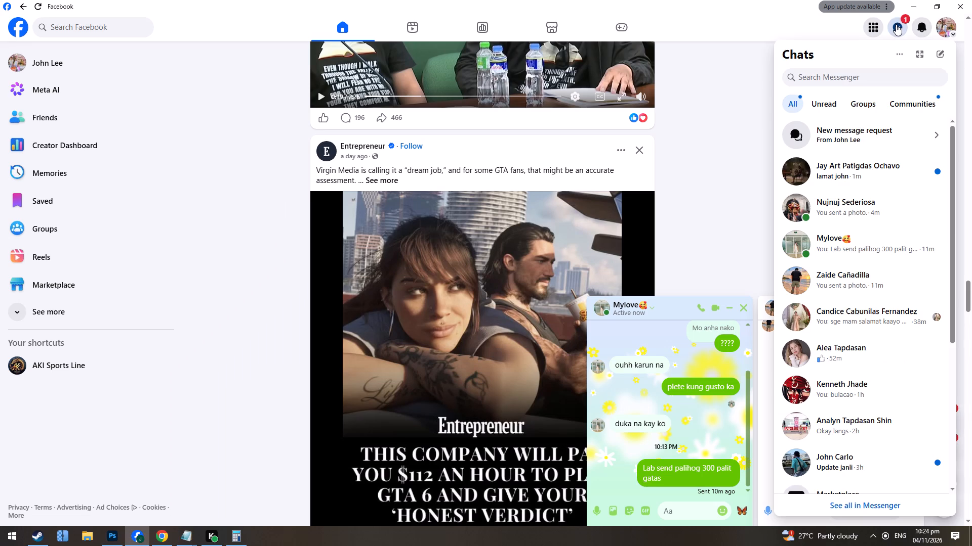
{"action": "key", "text": "alt+Tab"}
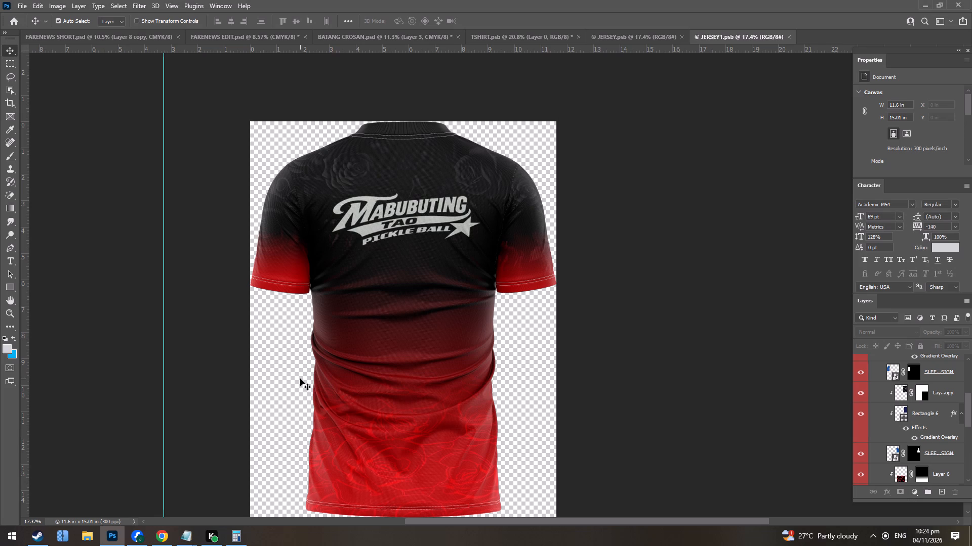
Look through the open jersey and shorts documents, then examine the purple Graffade jersey layout in FAKENEWS EDIT.psd.
{"action": "left_click", "coordinate": [659, 33]}
{"action": "left_click", "coordinate": [520, 42]}
{"action": "left_click", "coordinate": [418, 30]}
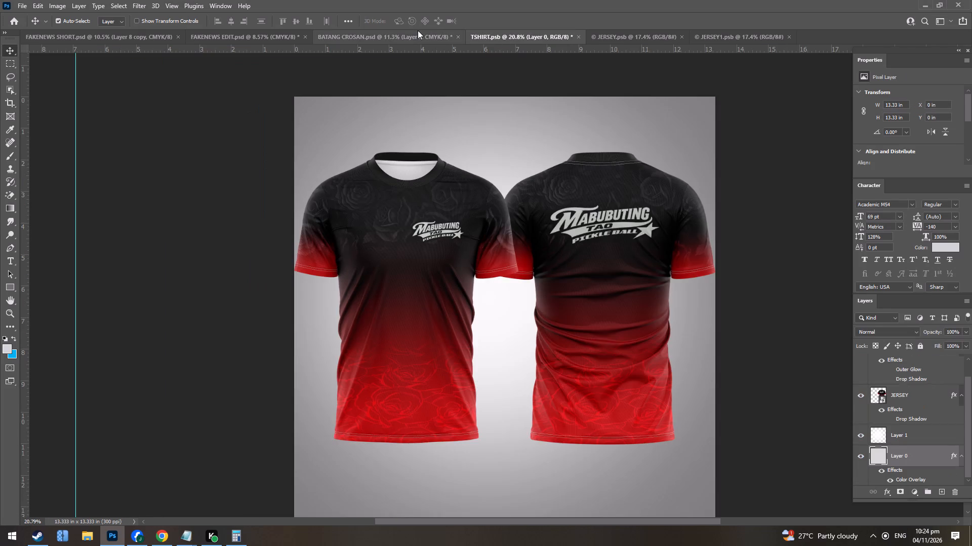
{"action": "left_click", "coordinate": [254, 42]}
{"action": "left_click", "coordinate": [100, 40]}
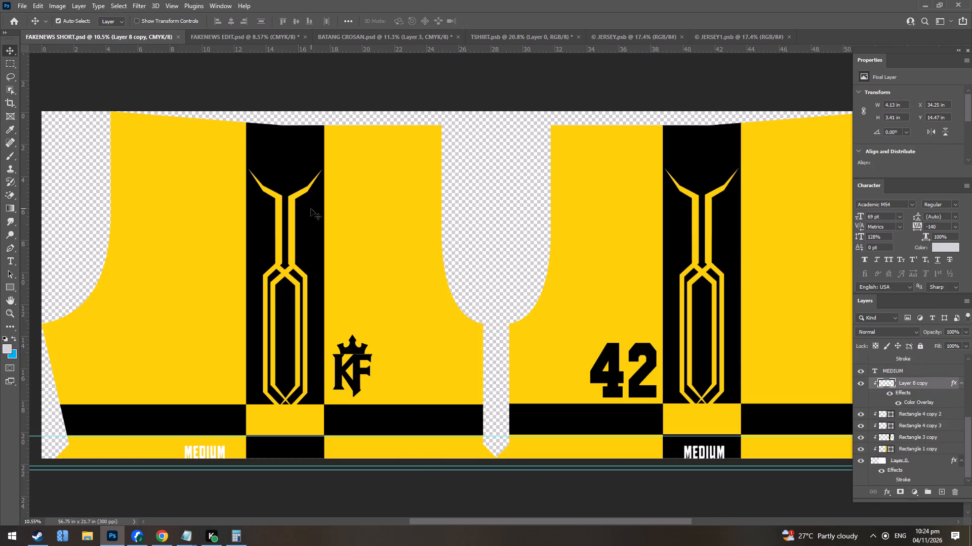
{"action": "left_click", "coordinate": [236, 33]}
{"action": "scroll", "coordinate": [416, 289], "scroll_direction": "down", "scroll_amount": 3, "text": "alt"}
{"action": "scroll", "coordinate": [561, 373], "scroll_direction": "up", "scroll_amount": 5, "text": "alt"}
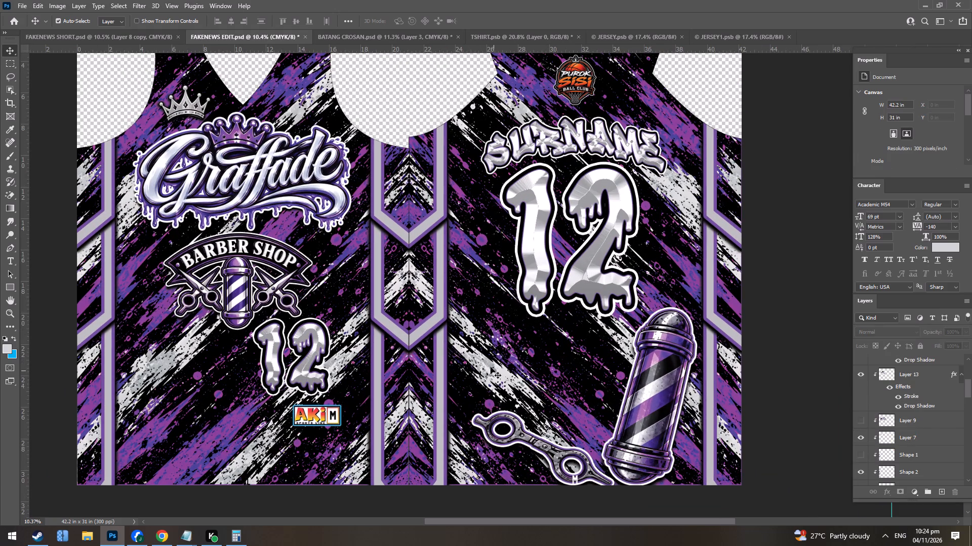
{"action": "scroll", "coordinate": [462, 308], "scroll_direction": "up", "scroll_amount": 6}
{"action": "scroll", "coordinate": [476, 276], "scroll_direction": "down", "scroll_amount": 4, "text": "alt"}
{"action": "scroll", "coordinate": [605, 262], "scroll_direction": "up", "scroll_amount": 2}
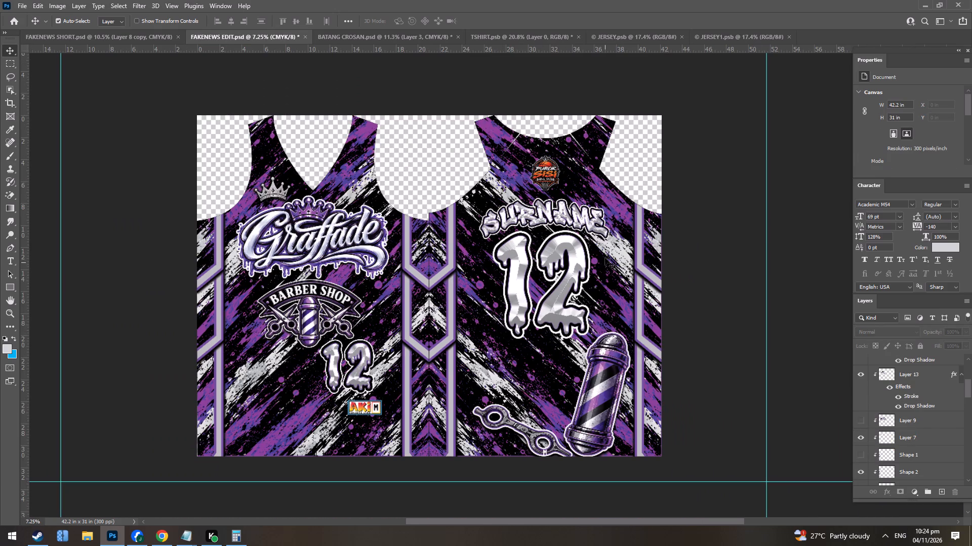
{"action": "scroll", "coordinate": [605, 258], "scroll_direction": "up", "scroll_amount": 4}
{"action": "scroll", "coordinate": [570, 336], "scroll_direction": "up", "scroll_amount": 3, "text": "alt"}
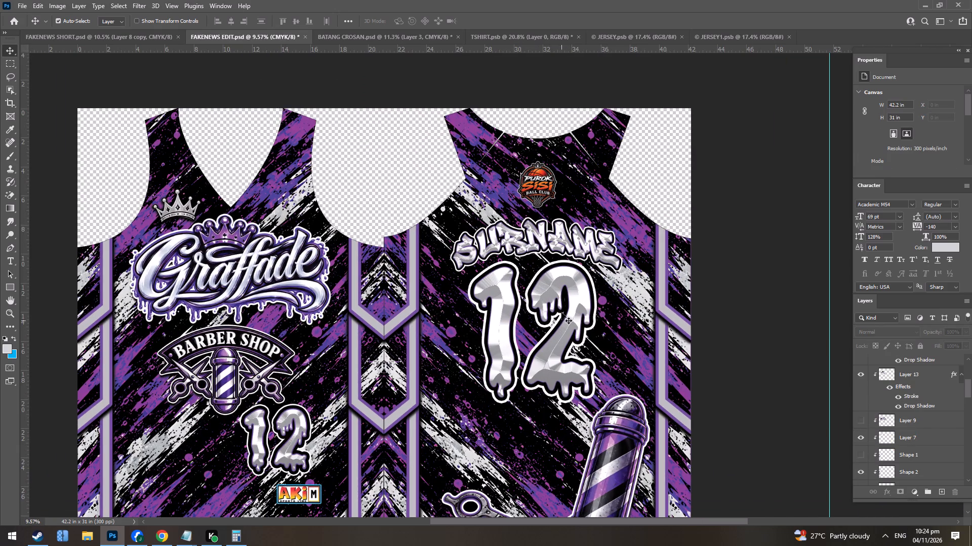
Set the font size of the arched SURNAME text on the jersey back to 149 pt.
{"action": "left_click", "coordinate": [536, 230]}
{"action": "scroll", "coordinate": [549, 237], "scroll_direction": "up", "scroll_amount": 3, "text": "alt"}
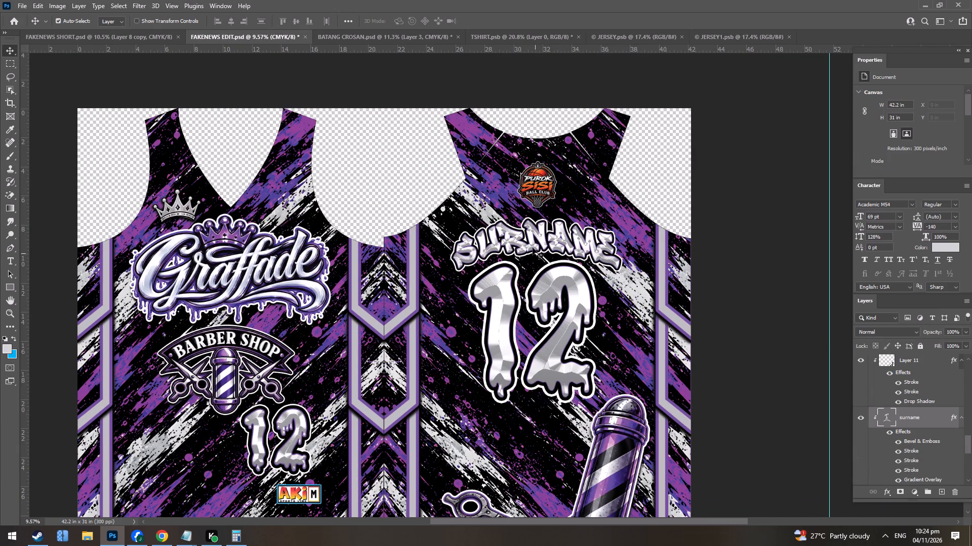
{"action": "left_click", "coordinate": [534, 243]}
{"action": "left_click", "coordinate": [269, 379]}
{"action": "scroll", "coordinate": [560, 304], "scroll_direction": "up", "scroll_amount": 3, "text": "alt"}
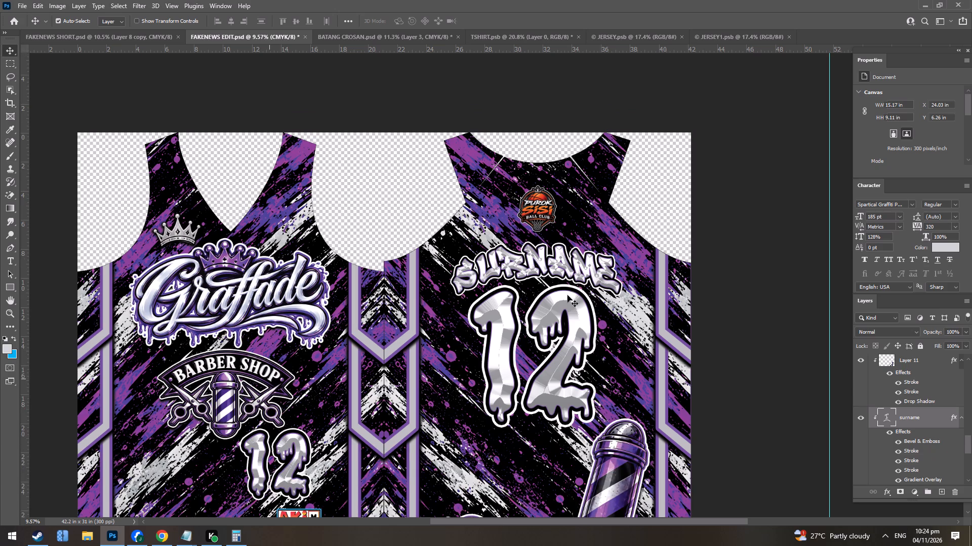
{"action": "left_click", "coordinate": [562, 357]}
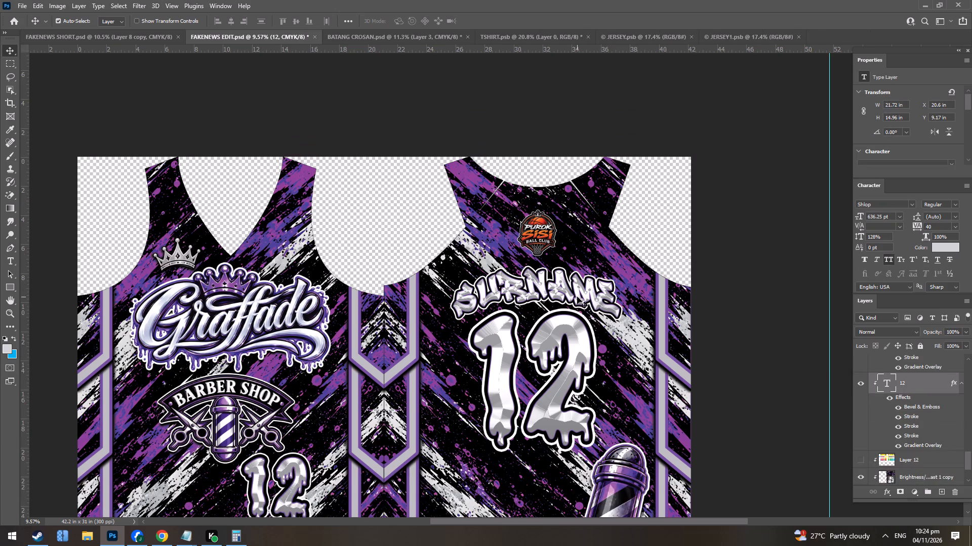
{"action": "scroll", "coordinate": [613, 315], "scroll_direction": "up", "scroll_amount": 3, "text": "alt"}
{"action": "double_click", "coordinate": [576, 290]}
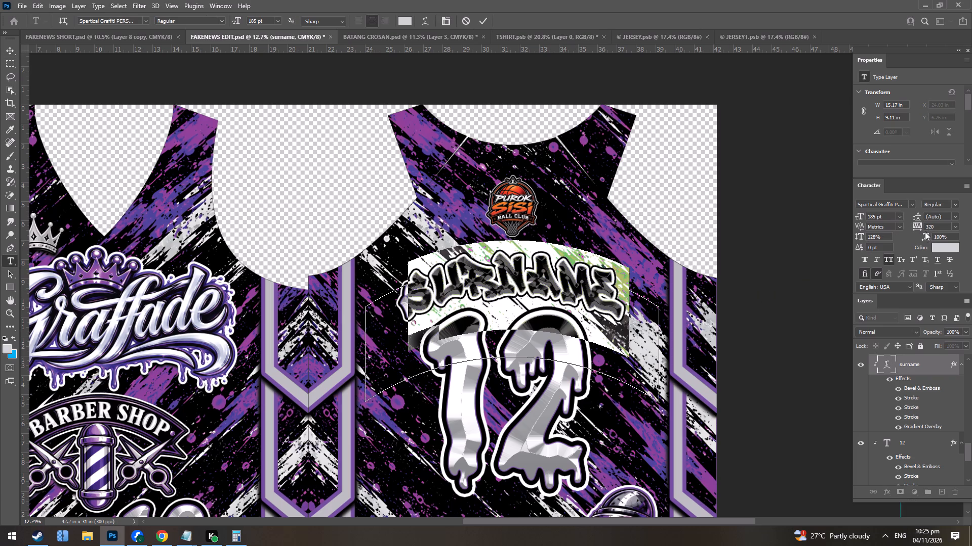
{"action": "left_click", "coordinate": [861, 214]}
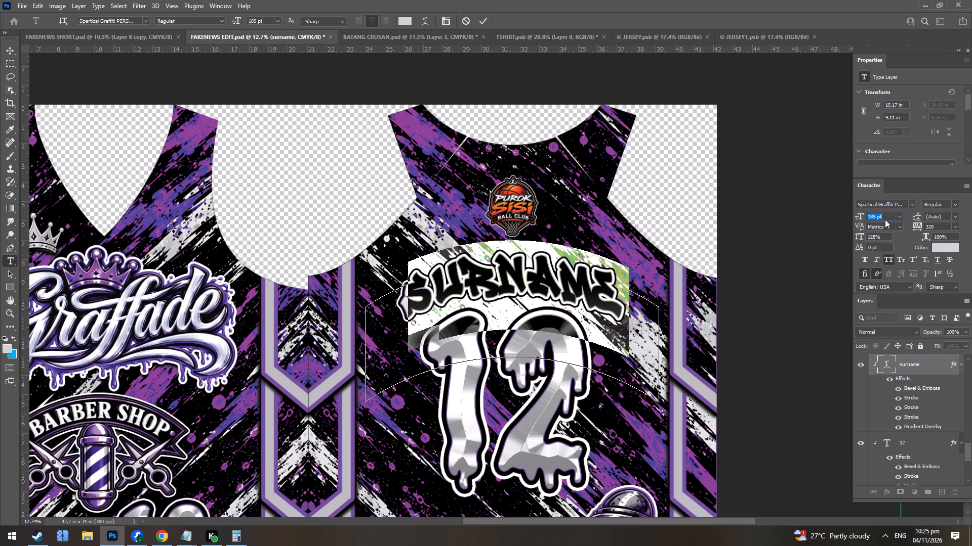
{"action": "left_click_drag", "start_coordinate": [858, 214], "coordinate": [845, 216]}
{"action": "left_click_drag", "start_coordinate": [845, 216], "coordinate": [844, 217]}
{"action": "left_click", "coordinate": [936, 224]}
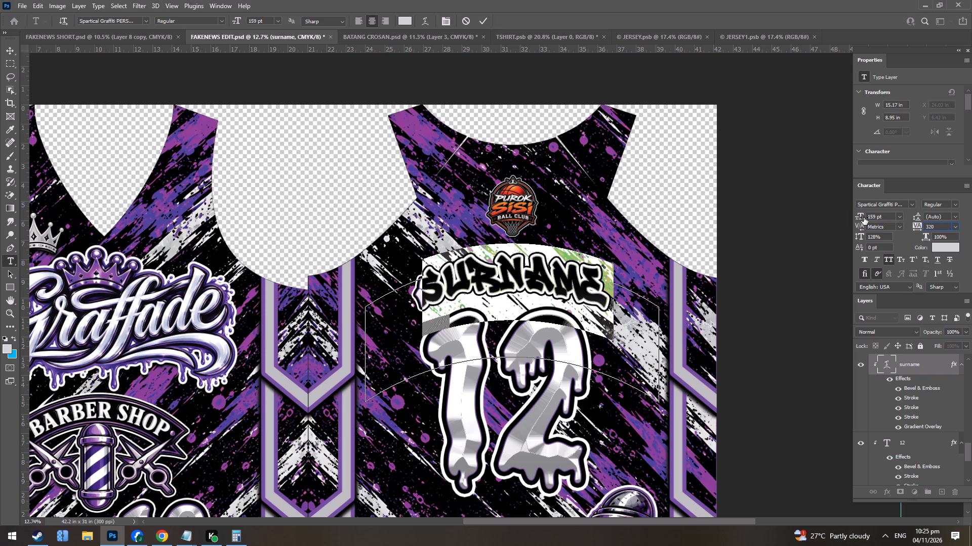
{"action": "left_click_drag", "start_coordinate": [855, 215], "coordinate": [850, 214]}
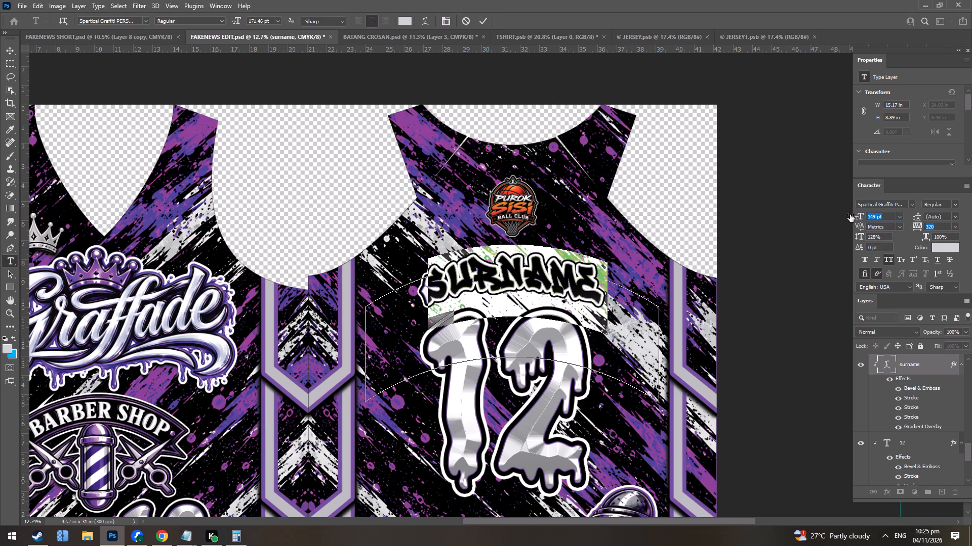
{"action": "left_click", "coordinate": [481, 17]}
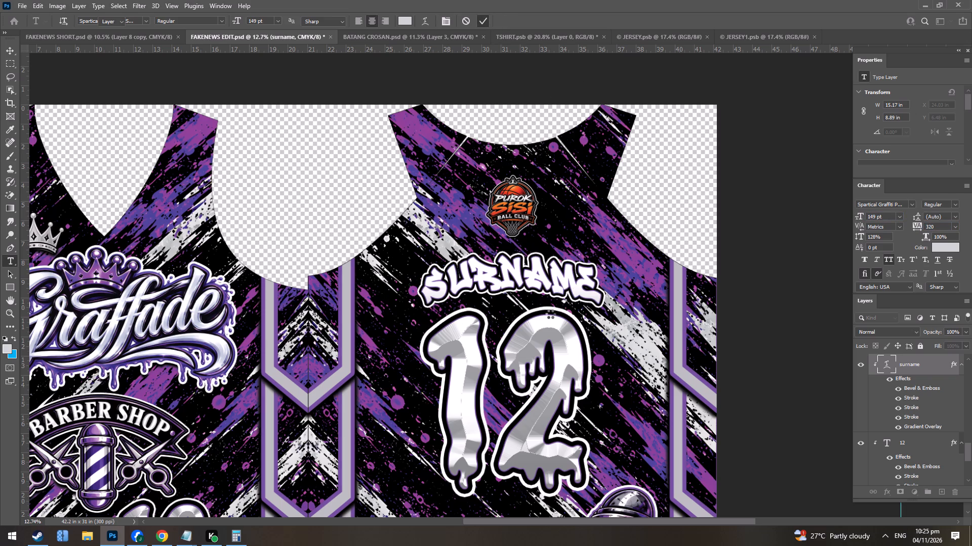
Examine the SURNAME text and back number 12 up close and against the whole jersey layout.
{"action": "scroll", "coordinate": [550, 314], "scroll_direction": "down", "scroll_amount": 4, "text": "alt"}
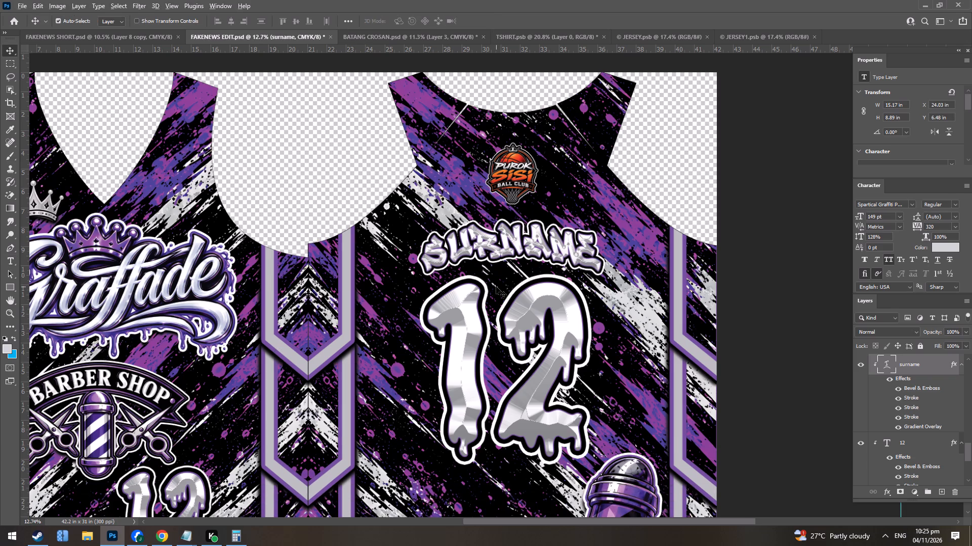
{"action": "scroll", "coordinate": [496, 287], "scroll_direction": "down", "scroll_amount": 7, "text": "alt"}
{"action": "scroll", "coordinate": [541, 256], "scroll_direction": "up", "scroll_amount": 13, "text": "alt"}
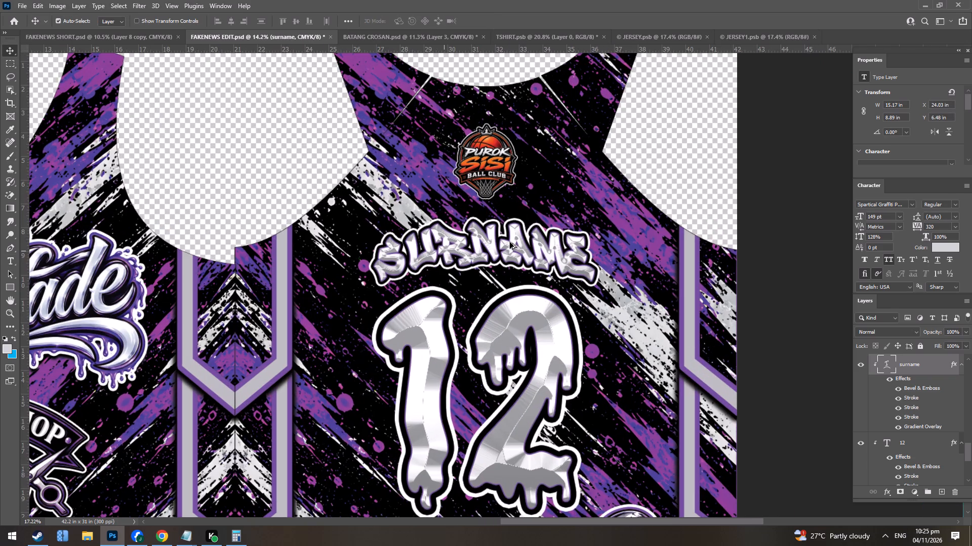
{"action": "scroll", "coordinate": [481, 237], "scroll_direction": "up", "scroll_amount": 3, "text": "alt"}
{"action": "left_click", "coordinate": [421, 252]}
{"action": "scroll", "coordinate": [388, 329], "scroll_direction": "down", "scroll_amount": 4, "text": "alt"}
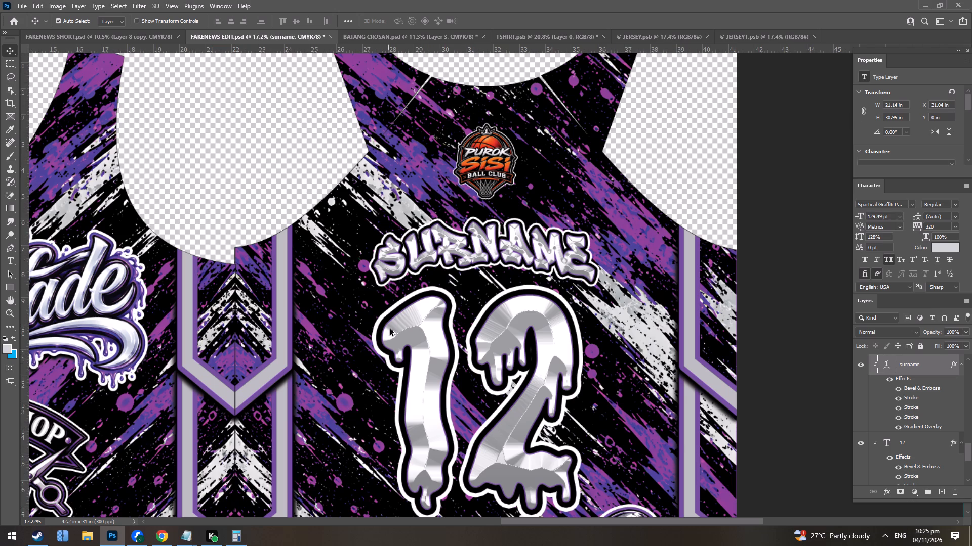
{"action": "scroll", "coordinate": [390, 329], "scroll_direction": "down", "scroll_amount": 11, "text": "alt"}
{"action": "scroll", "coordinate": [435, 307], "scroll_direction": "down", "scroll_amount": 7}
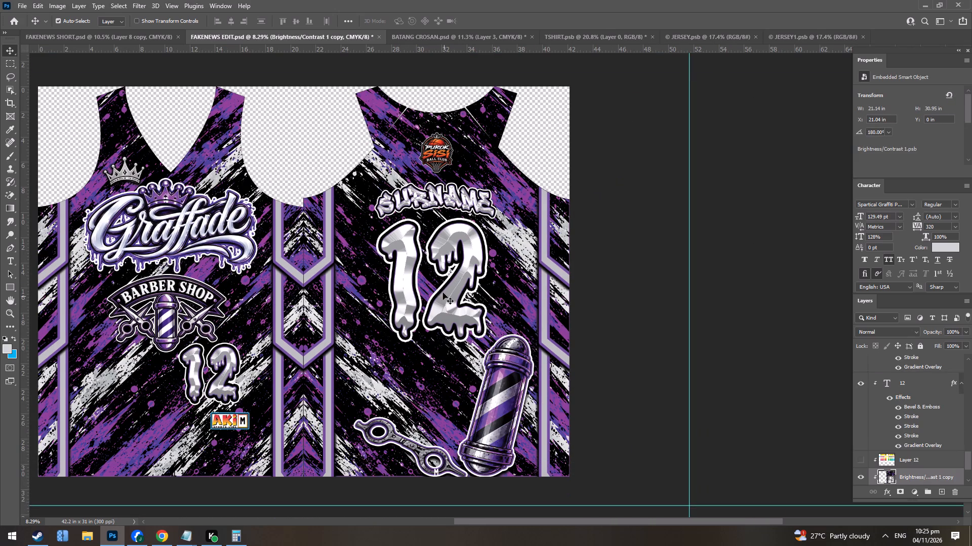
{"action": "scroll", "coordinate": [424, 204], "scroll_direction": "up", "scroll_amount": 2}
{"action": "scroll", "coordinate": [442, 175], "scroll_direction": "up", "scroll_amount": 5, "text": "alt"}
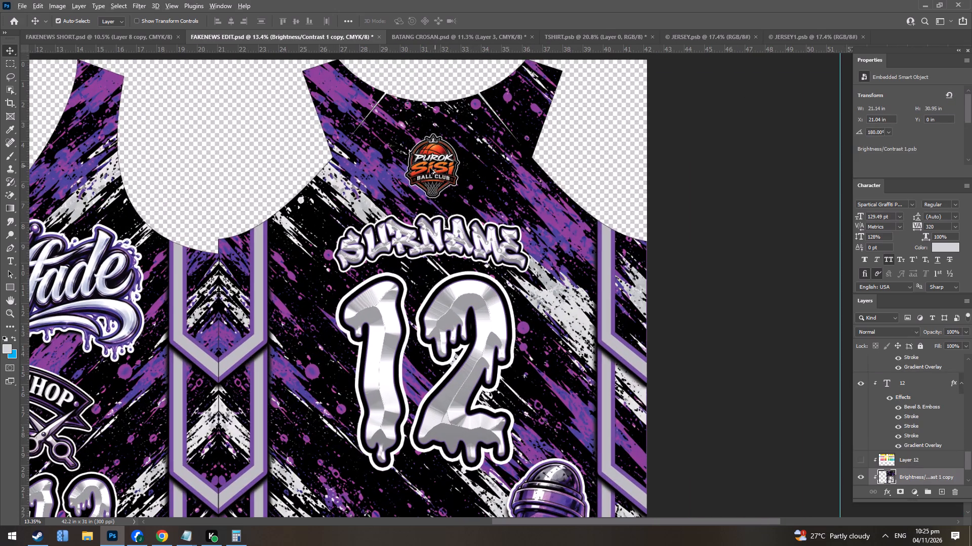
{"action": "scroll", "coordinate": [420, 182], "scroll_direction": "down", "scroll_amount": 9, "text": "alt"}
{"action": "scroll", "coordinate": [174, 253], "scroll_direction": "up", "scroll_amount": 3, "text": "alt"}
{"action": "scroll", "coordinate": [518, 154], "scroll_direction": "up", "scroll_amount": 10, "text": "alt"}
{"action": "left_click", "coordinate": [441, 370]}
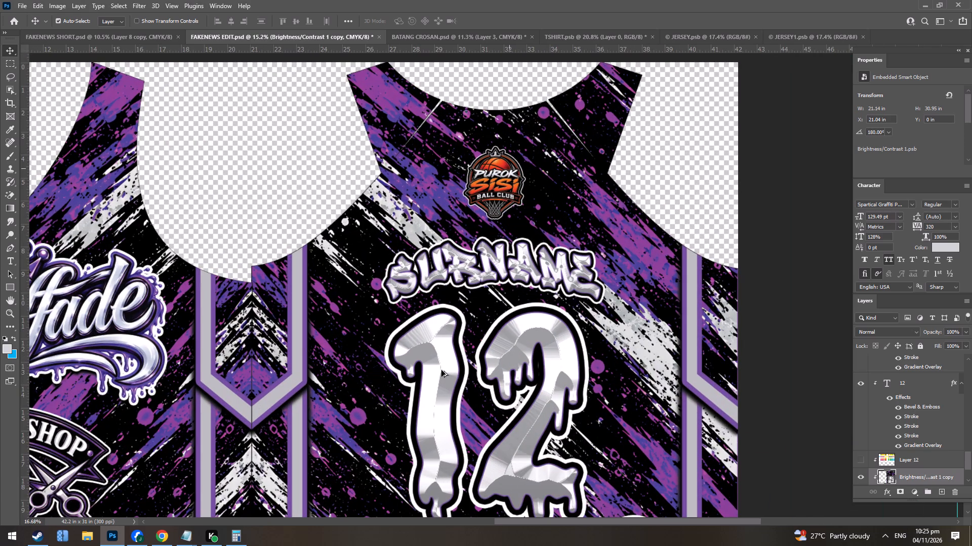
{"action": "scroll", "coordinate": [441, 370], "scroll_direction": "down", "scroll_amount": 6, "text": "alt"}
{"action": "left_click", "coordinate": [337, 342]}
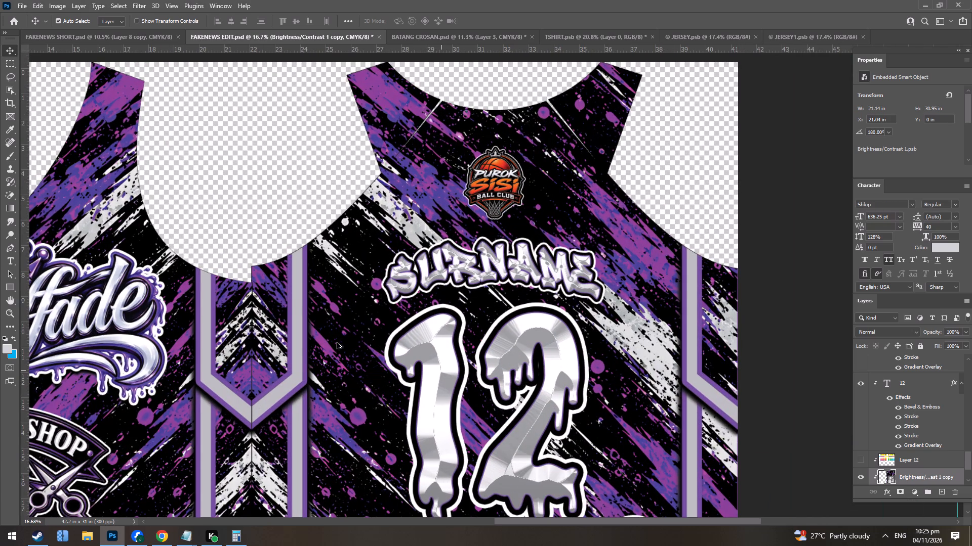
{"action": "scroll", "coordinate": [463, 379], "scroll_direction": "down", "scroll_amount": 8, "text": "alt"}
{"action": "left_click", "coordinate": [355, 383]}
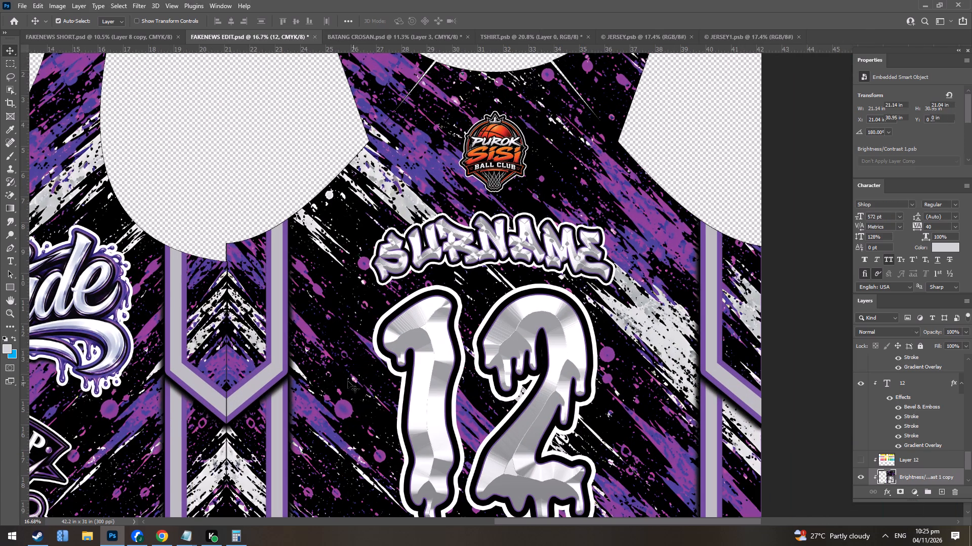
{"action": "scroll", "coordinate": [305, 376], "scroll_direction": "down", "scroll_amount": 19, "text": "alt"}
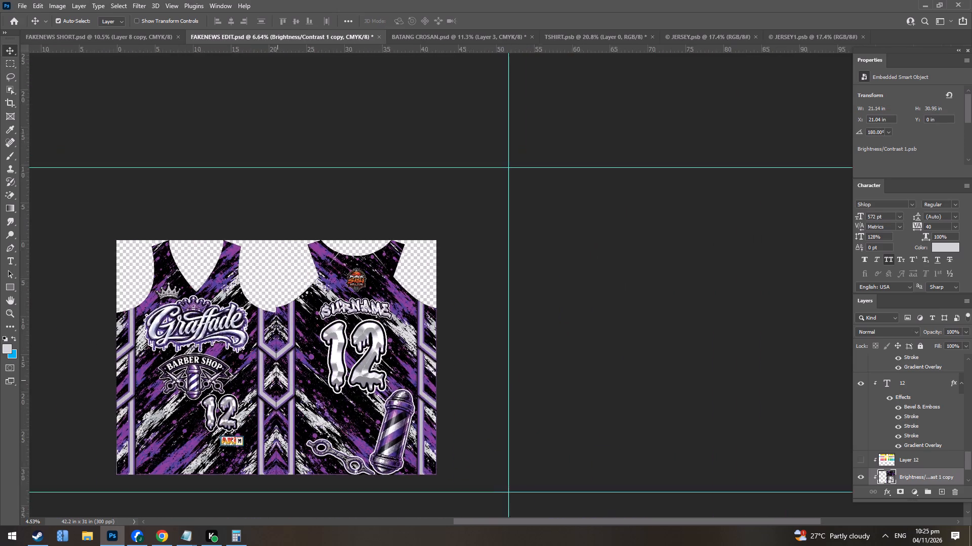
{"action": "scroll", "coordinate": [74, 339], "scroll_direction": "up", "scroll_amount": 6, "text": "alt"}
{"action": "scroll", "coordinate": [102, 334], "scroll_direction": "down", "scroll_amount": 1, "text": "alt"}
{"action": "scroll", "coordinate": [147, 348], "scroll_direction": "up", "scroll_amount": 9, "text": "alt"}
{"action": "scroll", "coordinate": [409, 366], "scroll_direction": "up", "scroll_amount": 4, "text": "alt"}
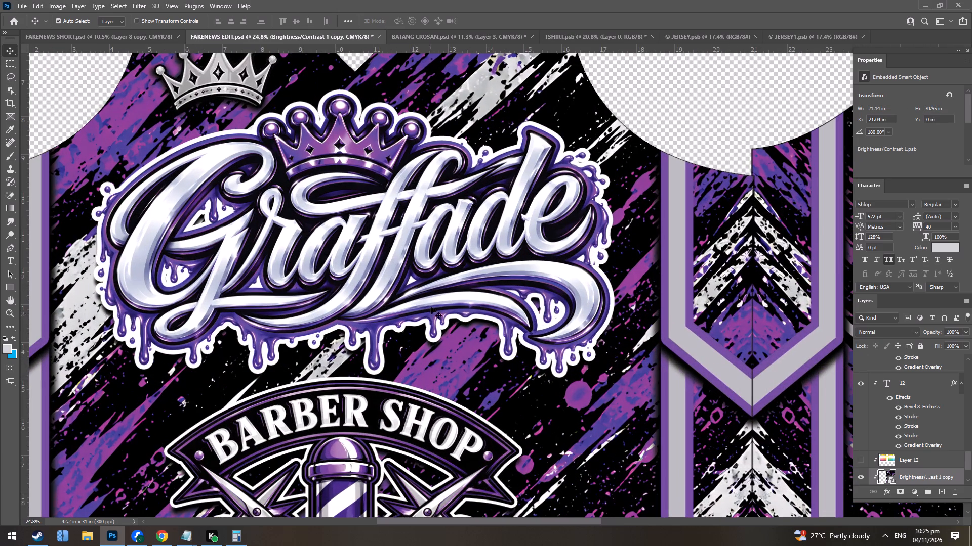
Open the Drop Shadow effect settings of the Graffade logo layer on the jersey front.
{"action": "left_click", "coordinate": [431, 266]}
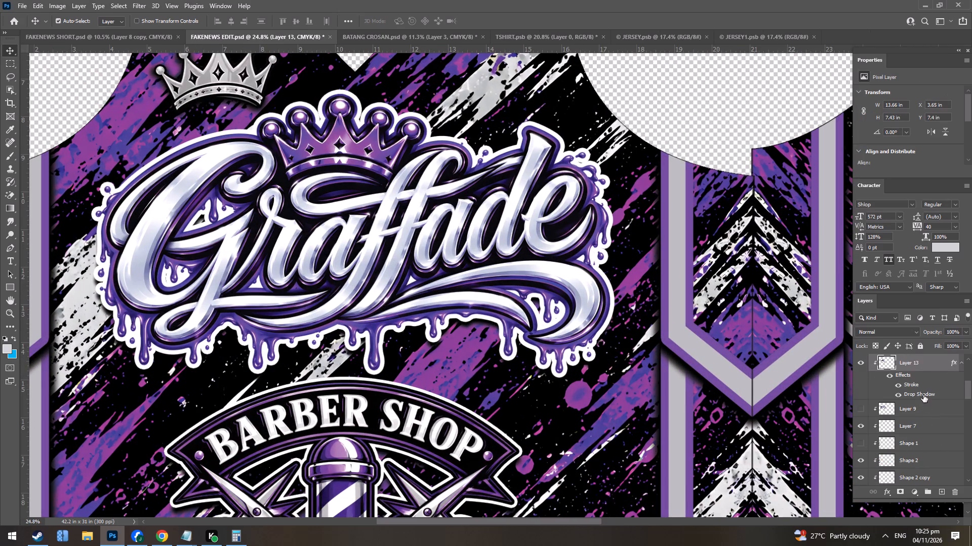
{"action": "double_click", "coordinate": [923, 395]}
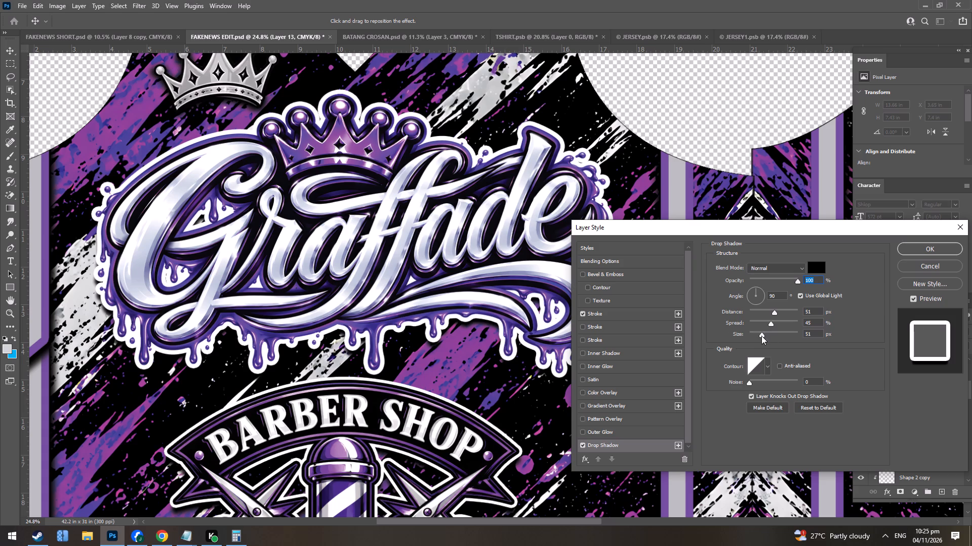
Set the Graffade logo's drop shadow spread to 53% and size to 90 px, and view it against the whole jersey.
{"action": "left_click_drag", "start_coordinate": [761, 336], "coordinate": [767, 335]}
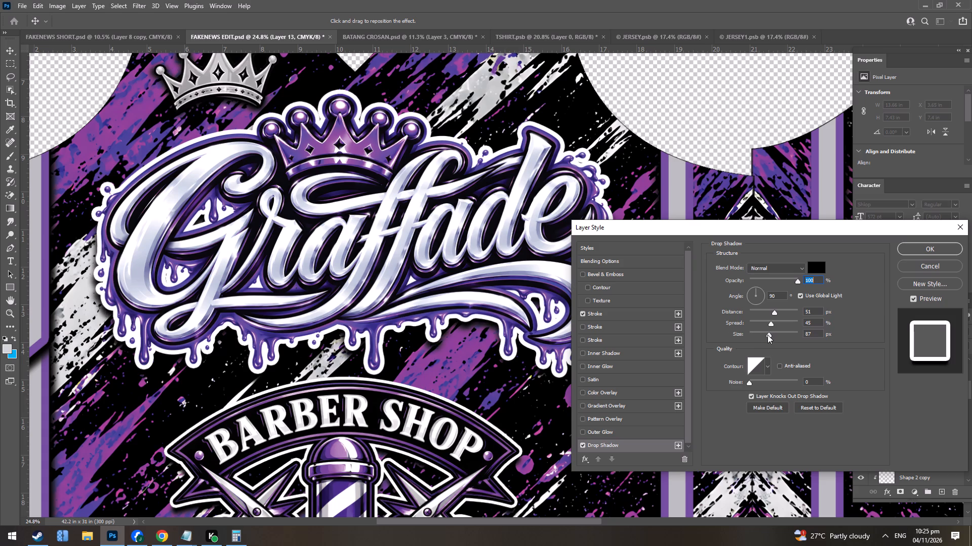
{"action": "left_click_drag", "start_coordinate": [767, 335], "coordinate": [766, 334]}
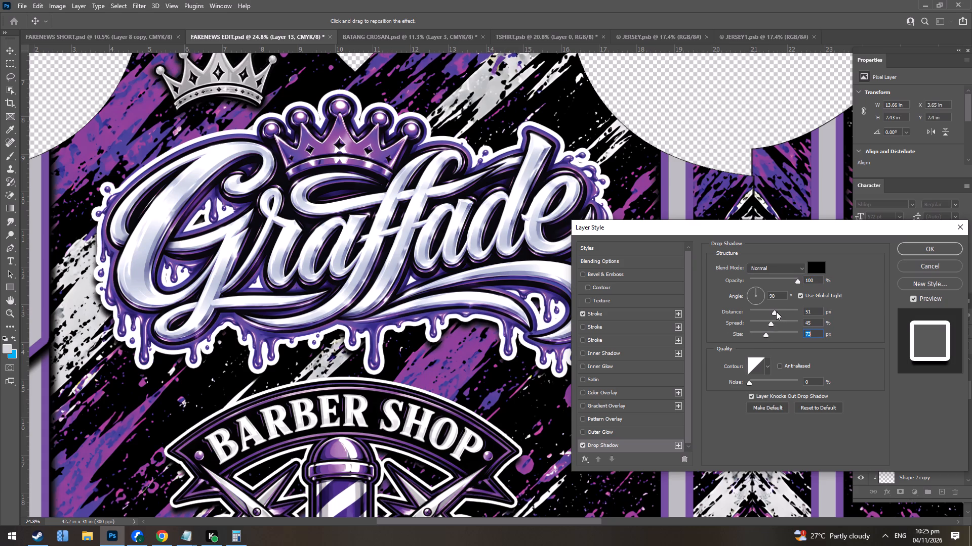
{"action": "left_click_drag", "start_coordinate": [771, 324], "coordinate": [781, 321]}
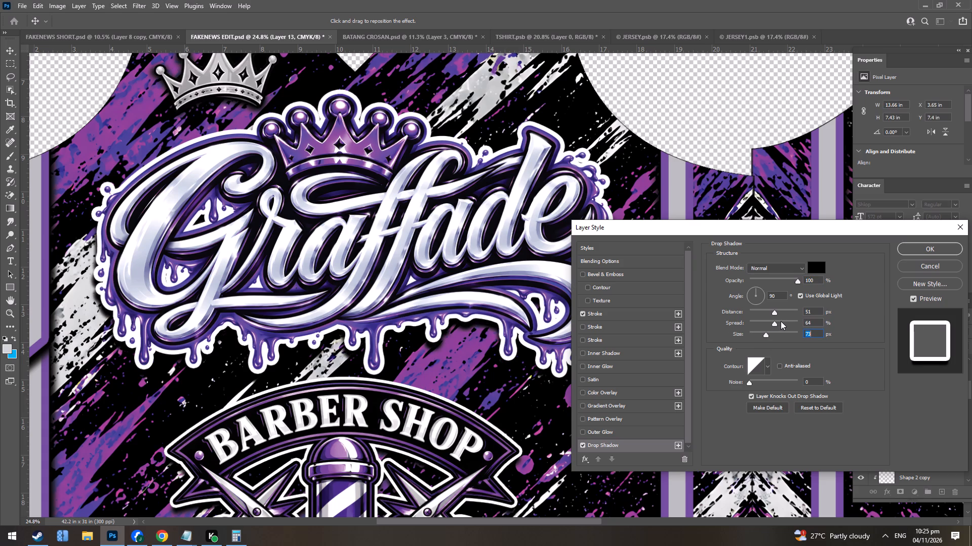
{"action": "left_click_drag", "start_coordinate": [781, 321], "coordinate": [774, 321]}
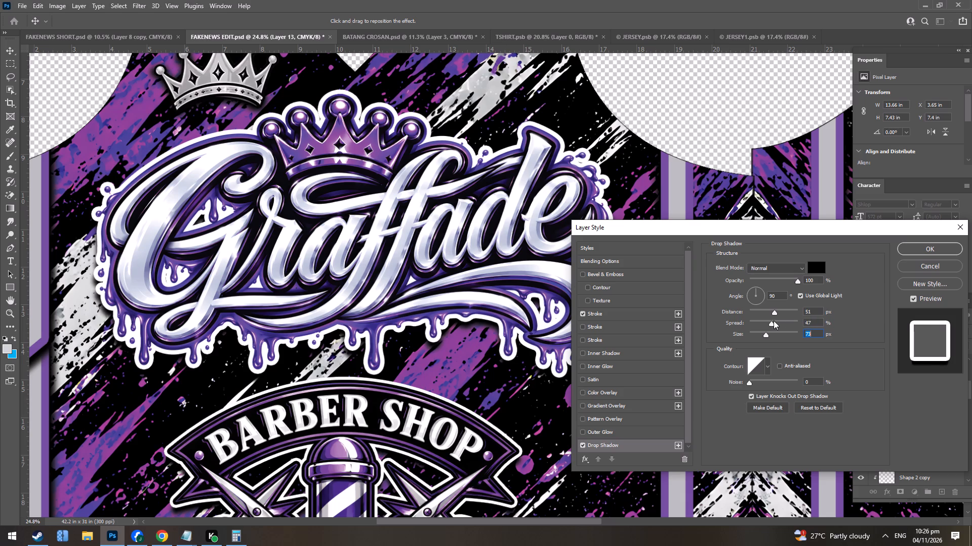
{"action": "left_click_drag", "start_coordinate": [774, 321], "coordinate": [782, 319]}
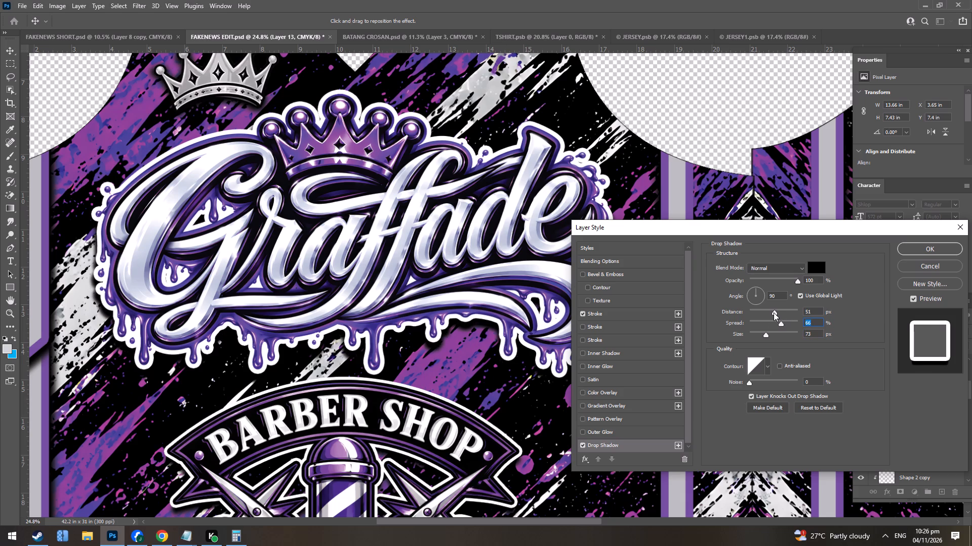
{"action": "left_click_drag", "start_coordinate": [765, 335], "coordinate": [769, 330]}
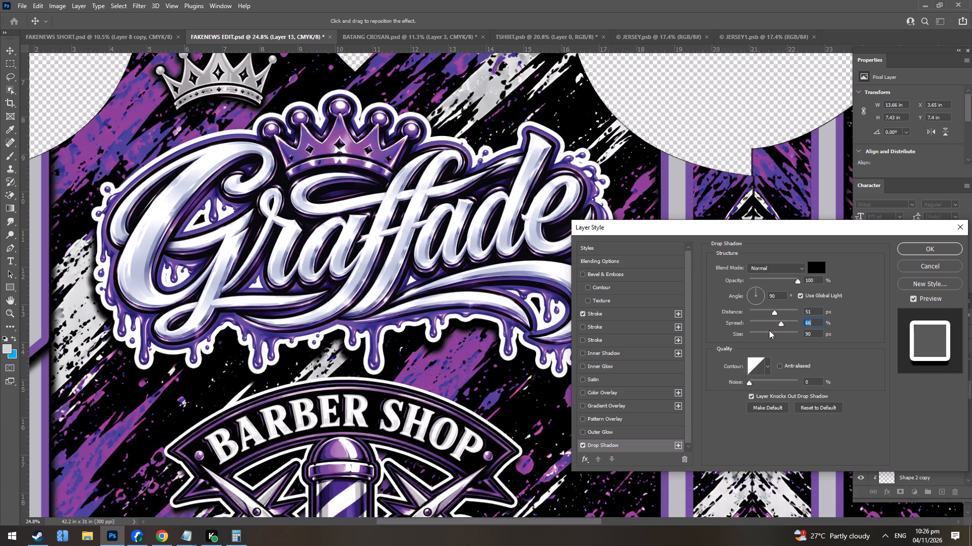
{"action": "left_click_drag", "start_coordinate": [769, 330], "coordinate": [769, 330]}
{"action": "left_click", "coordinate": [780, 320]}
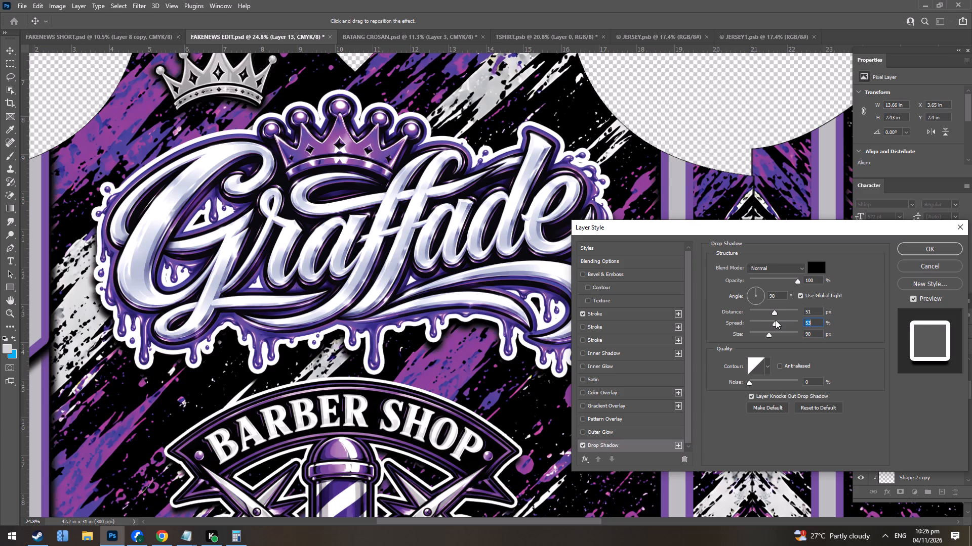
{"action": "left_click", "coordinate": [927, 249]}
{"action": "scroll", "coordinate": [496, 256], "scroll_direction": "down", "scroll_amount": 14, "text": "alt"}
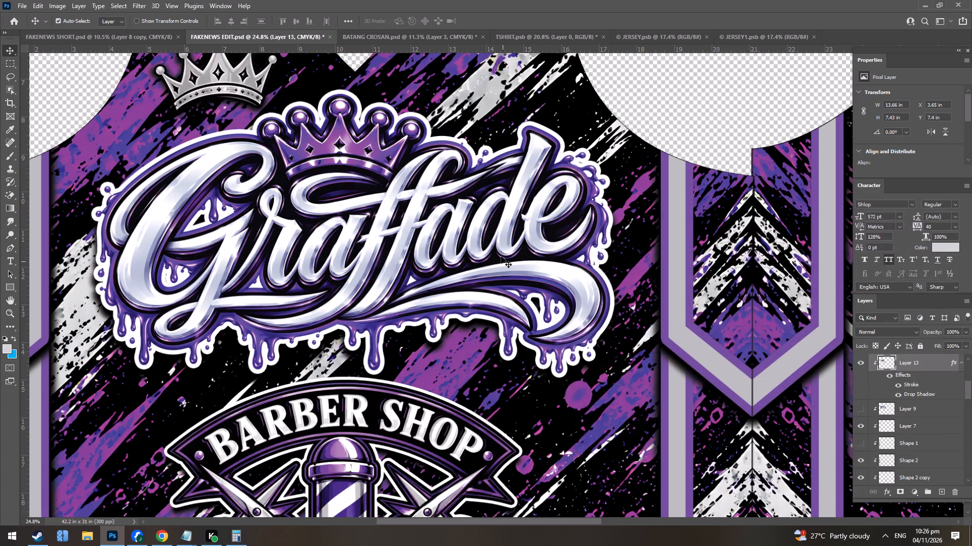
{"action": "scroll", "coordinate": [493, 189], "scroll_direction": "down", "scroll_amount": 15, "text": "alt"}
{"action": "scroll", "coordinate": [263, 485], "scroll_direction": "down", "scroll_amount": 2, "text": "alt"}
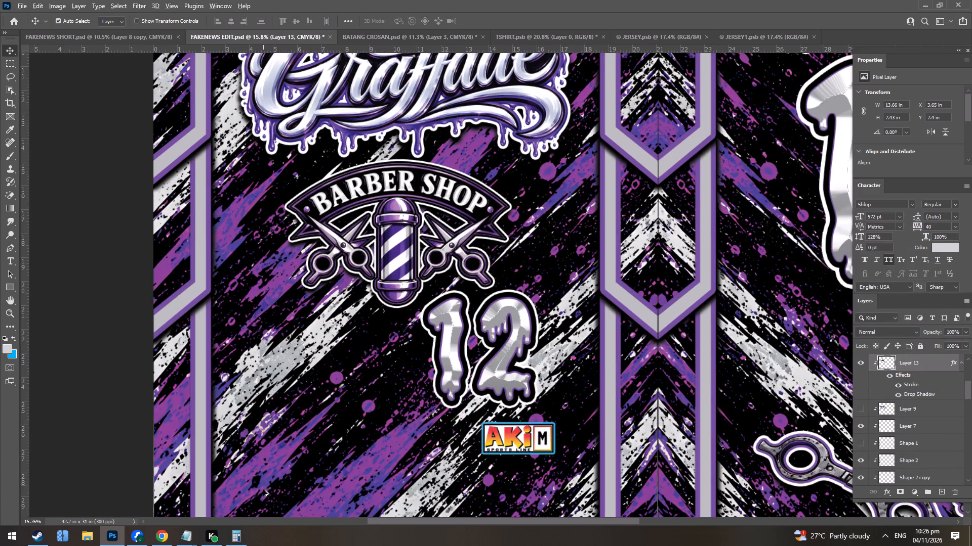
{"action": "scroll", "coordinate": [263, 489], "scroll_direction": "down", "scroll_amount": 2, "text": "alt"}
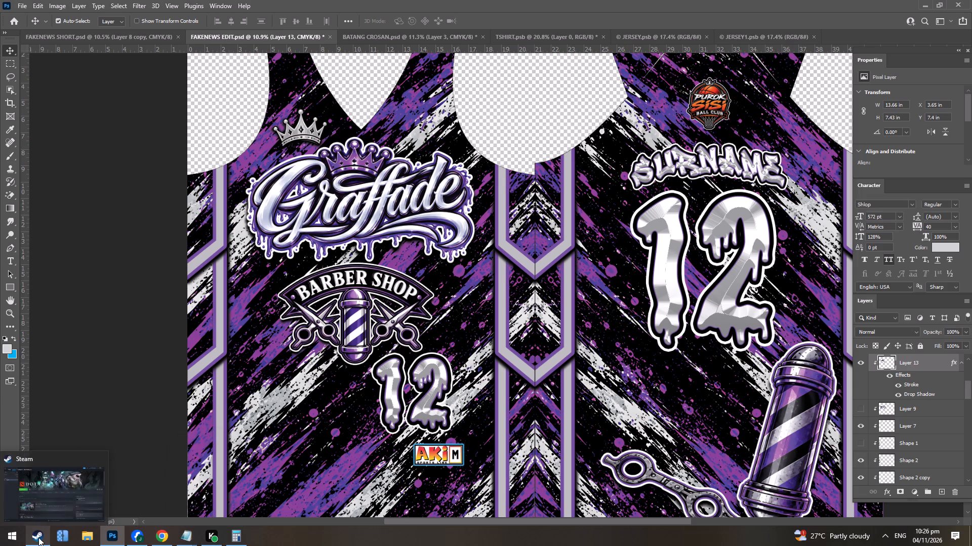
Switch to Facebook Messenger and read back through the jersey client's chat for the Graffade team line-up messages.
{"action": "left_click", "coordinate": [145, 540]}
{"action": "left_click", "coordinate": [879, 169]}
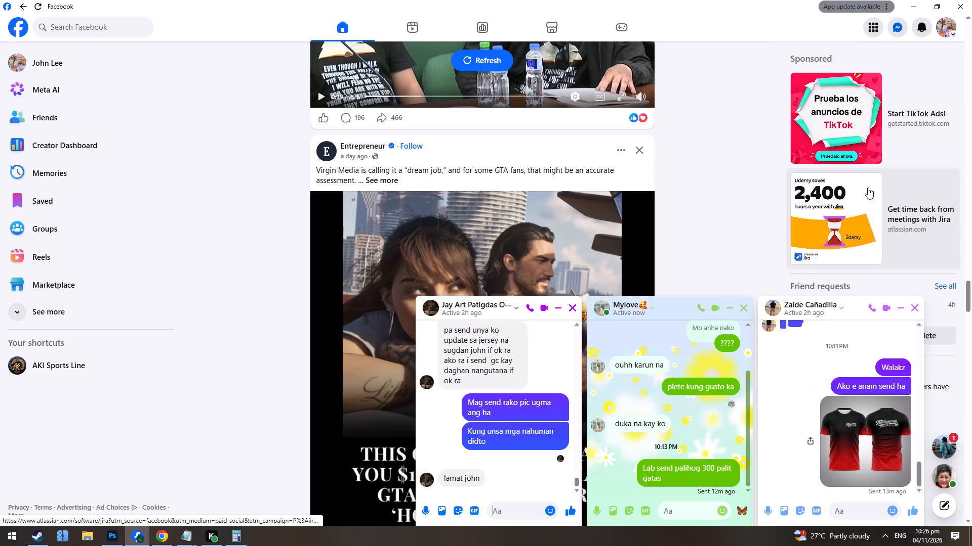
{"action": "scroll", "coordinate": [507, 471], "scroll_direction": "up", "scroll_amount": 11}
{"action": "scroll", "coordinate": [525, 446], "scroll_direction": "down", "scroll_amount": 16}
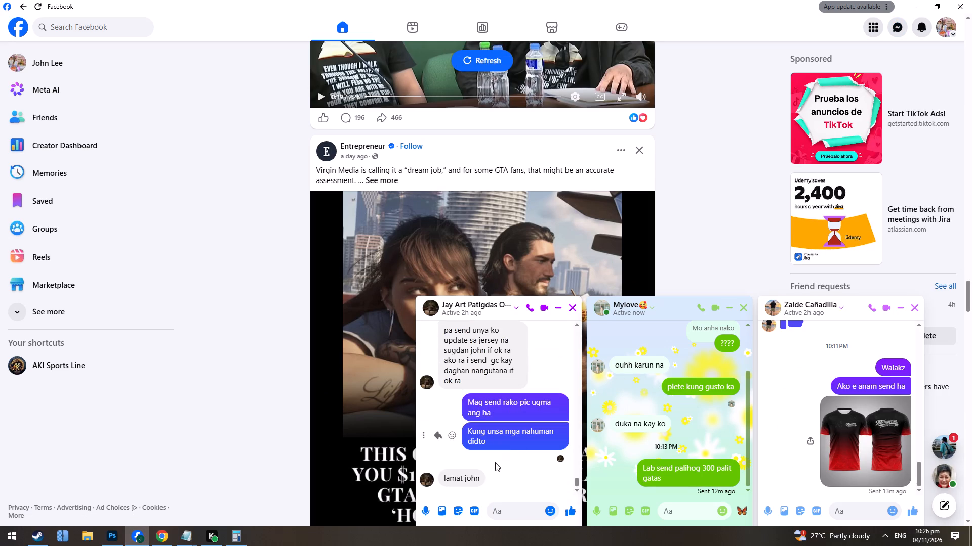
{"action": "scroll", "coordinate": [530, 417], "scroll_direction": "up", "scroll_amount": 20}
{"action": "scroll", "coordinate": [530, 417], "scroll_direction": "up", "scroll_amount": 3}
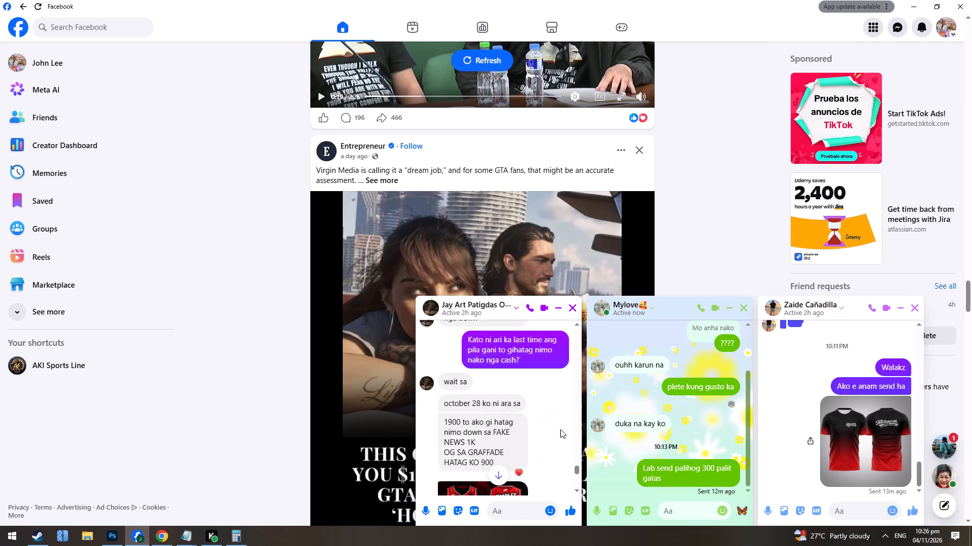
{"action": "left_click_drag", "start_coordinate": [576, 472], "coordinate": [577, 472]}
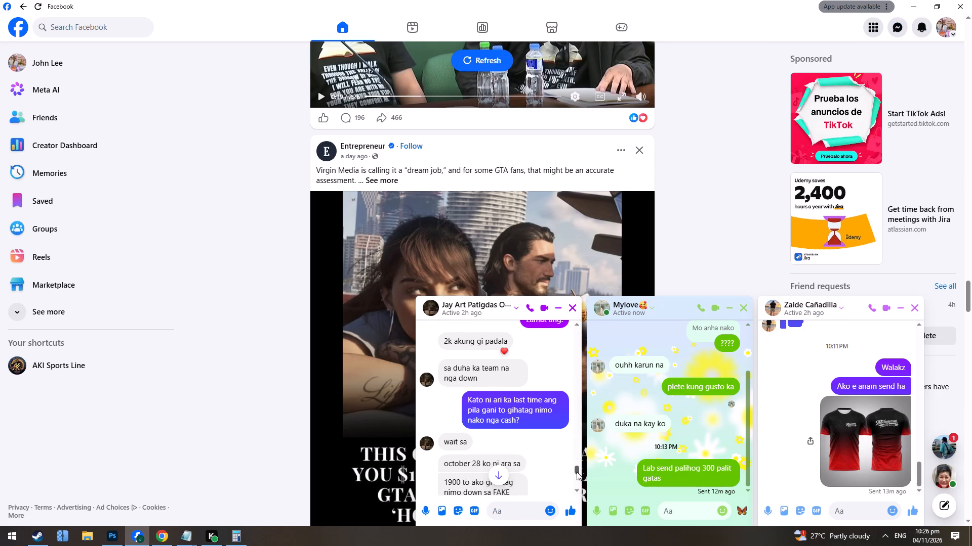
{"action": "left_click_drag", "start_coordinate": [577, 472], "coordinate": [588, 332]}
{"action": "scroll", "coordinate": [494, 396], "scroll_direction": "down", "scroll_amount": 13}
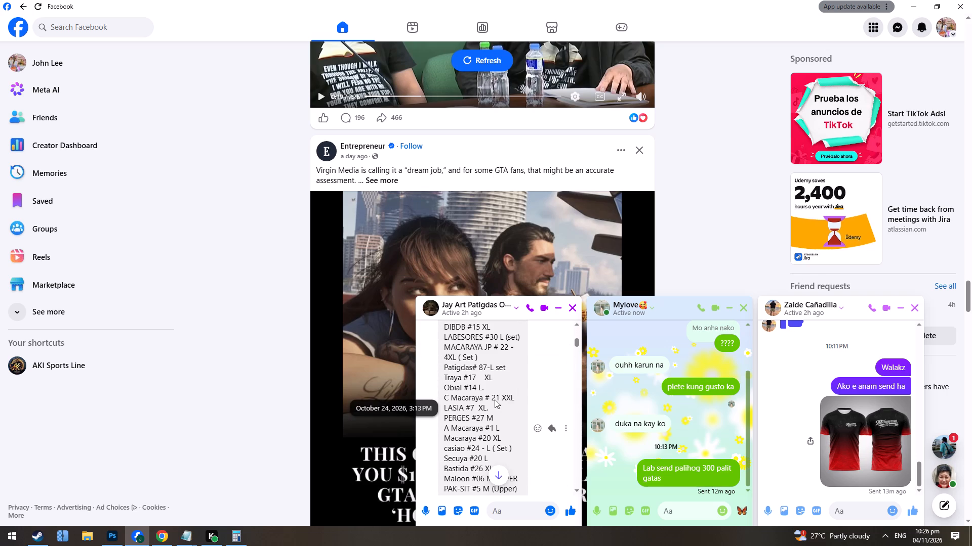
{"action": "scroll", "coordinate": [495, 399], "scroll_direction": "up", "scroll_amount": 4}
{"action": "scroll", "coordinate": [495, 399], "scroll_direction": "down", "scroll_amount": 3}
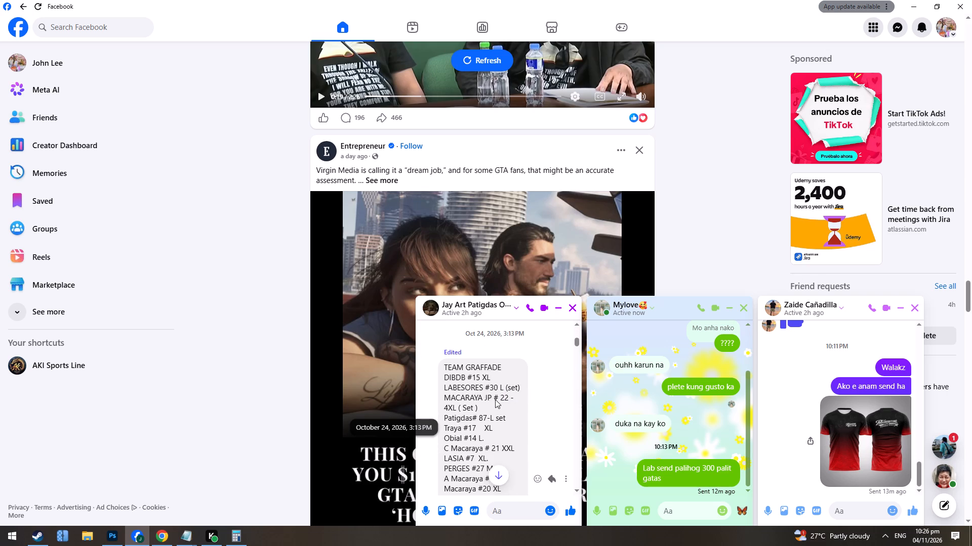
{"action": "scroll", "coordinate": [495, 399], "scroll_direction": "down", "scroll_amount": 6}
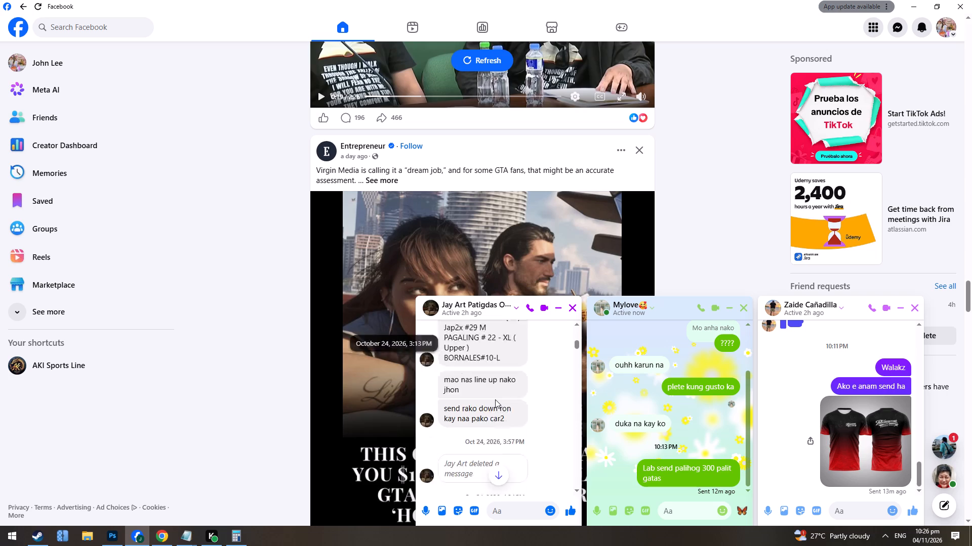
{"action": "scroll", "coordinate": [495, 399], "scroll_direction": "up", "scroll_amount": 6}
{"action": "scroll", "coordinate": [495, 399], "scroll_direction": "down", "scroll_amount": 3}
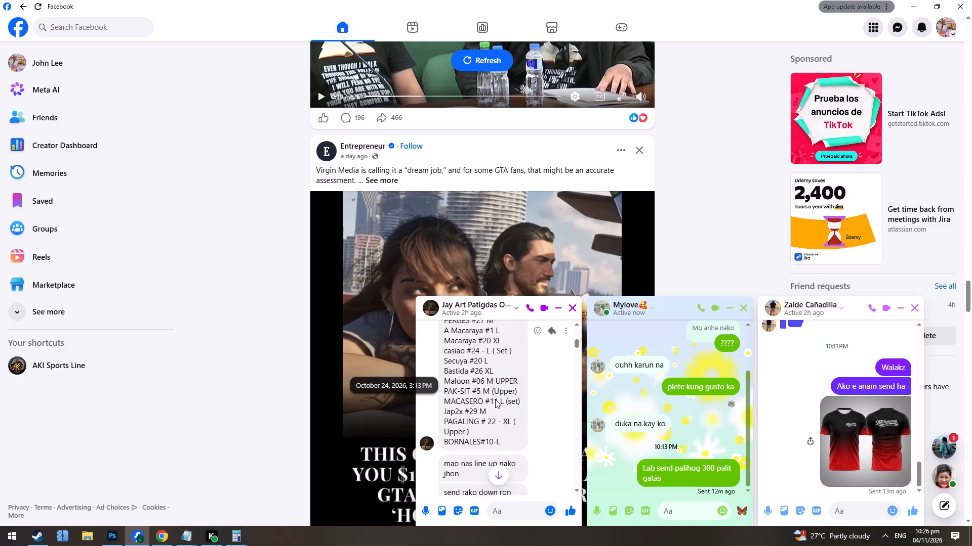
{"action": "scroll", "coordinate": [496, 399], "scroll_direction": "down", "scroll_amount": 5}
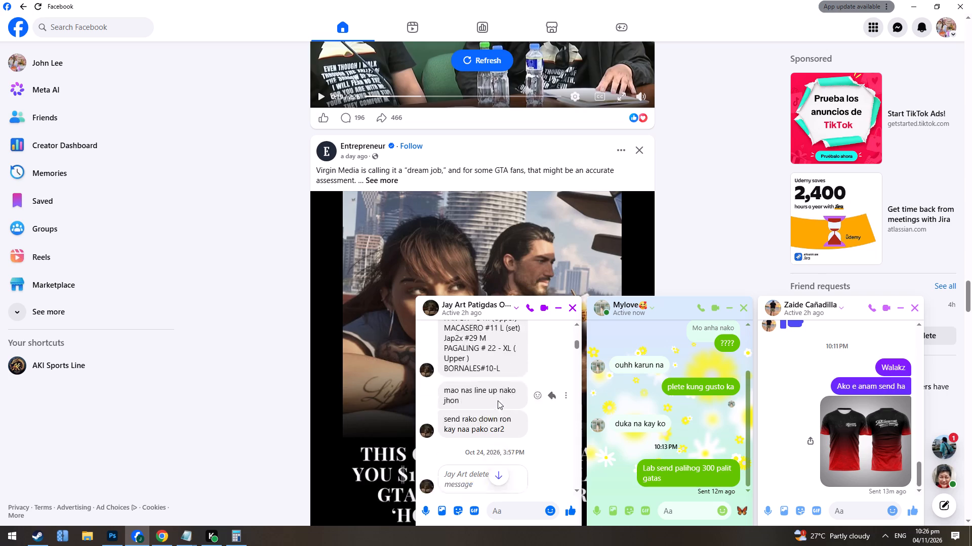
{"action": "scroll", "coordinate": [498, 400], "scroll_direction": "down", "scroll_amount": 3}
{"action": "scroll", "coordinate": [498, 400], "scroll_direction": "up", "scroll_amount": 2}
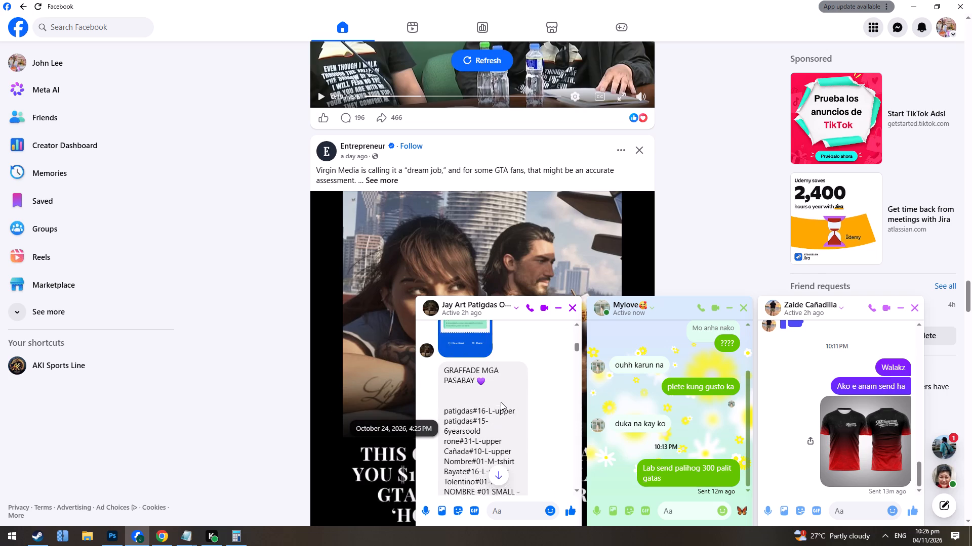
{"action": "scroll", "coordinate": [501, 402], "scroll_direction": "up", "scroll_amount": 10}
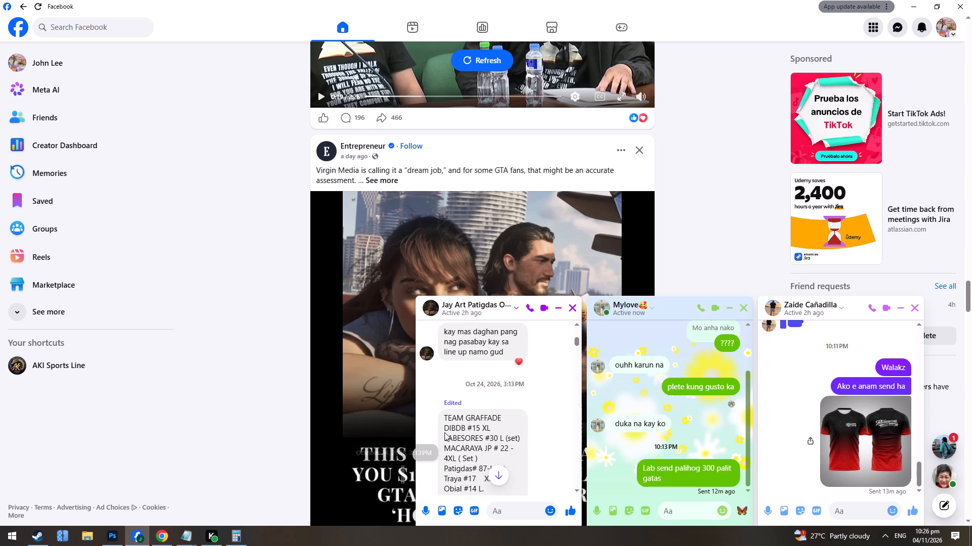
{"action": "left_click_drag", "start_coordinate": [444, 430], "coordinate": [478, 485]}
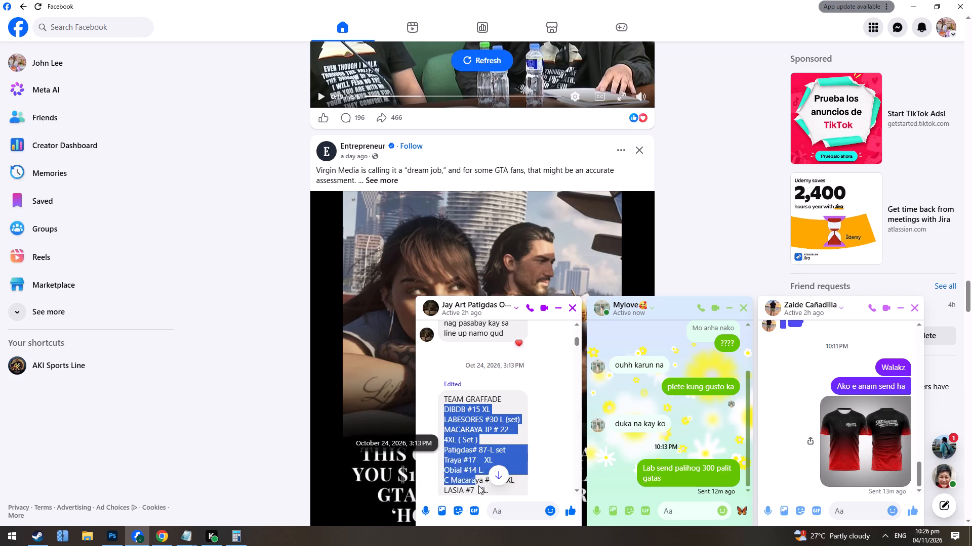
{"action": "left_click_drag", "start_coordinate": [478, 485], "coordinate": [504, 439]}
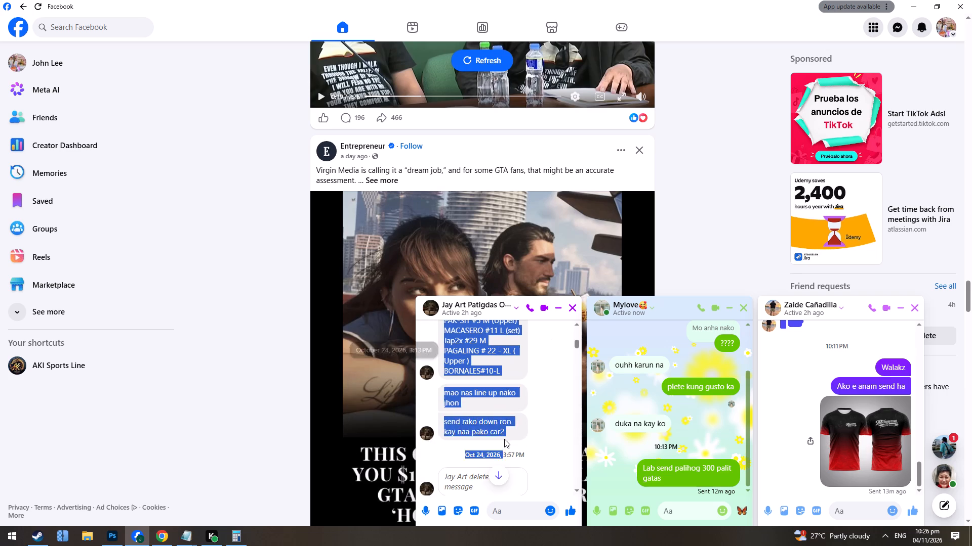
{"action": "left_click_drag", "start_coordinate": [504, 439], "coordinate": [507, 378]}
{"action": "key", "text": "ctrl+c"}
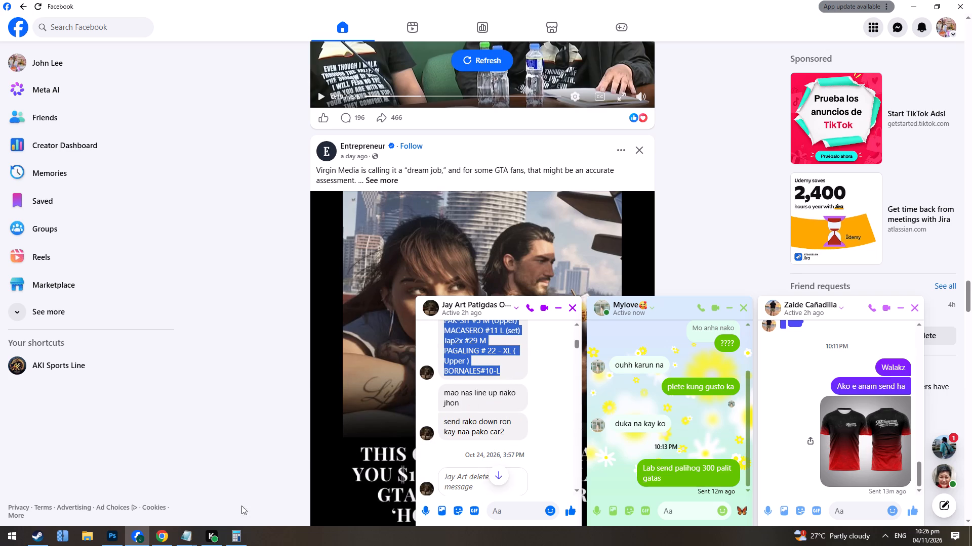
Switch to Notepad and open a new blank document for the Graffade line-up.
{"action": "key", "text": "alt+Tab"}
{"action": "key", "text": "alt+Tab"}
{"action": "left_click", "coordinate": [188, 543]}
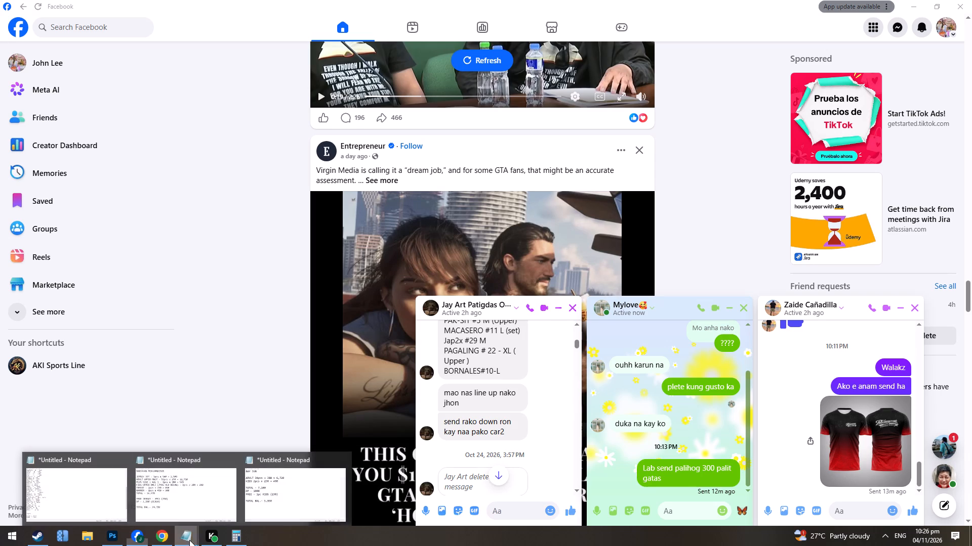
{"action": "left_click", "coordinate": [55, 486]}
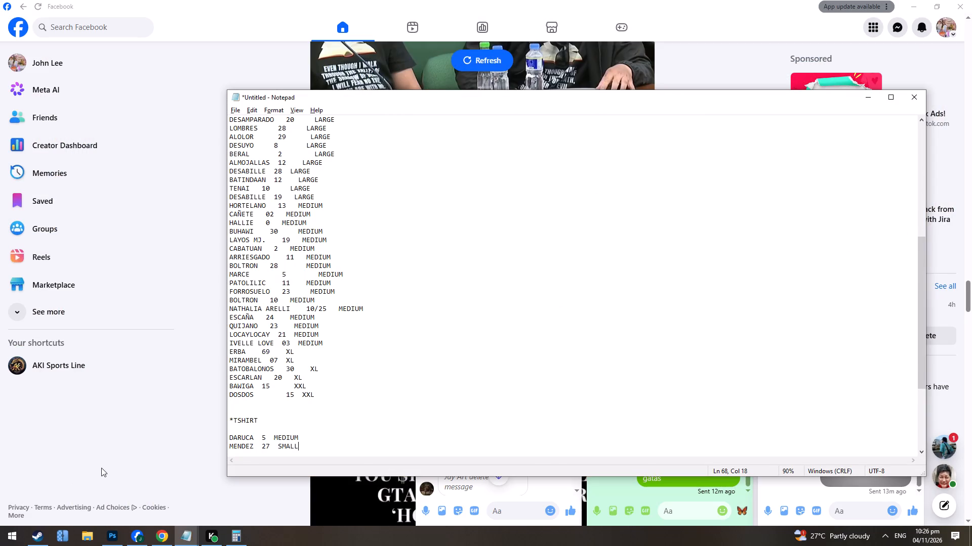
{"action": "left_click", "coordinate": [13, 542]}
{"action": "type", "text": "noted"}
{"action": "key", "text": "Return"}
Close the old untitled Notepad player list that ends with the TSHIRT entries, without saving it.
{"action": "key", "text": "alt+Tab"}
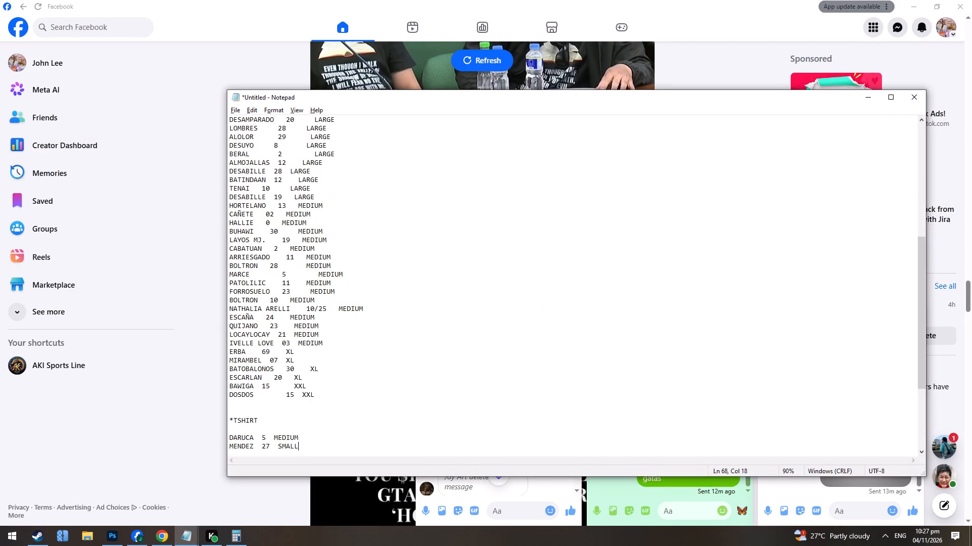
{"action": "left_click", "coordinate": [320, 283]}
{"action": "left_click", "coordinate": [912, 94]}
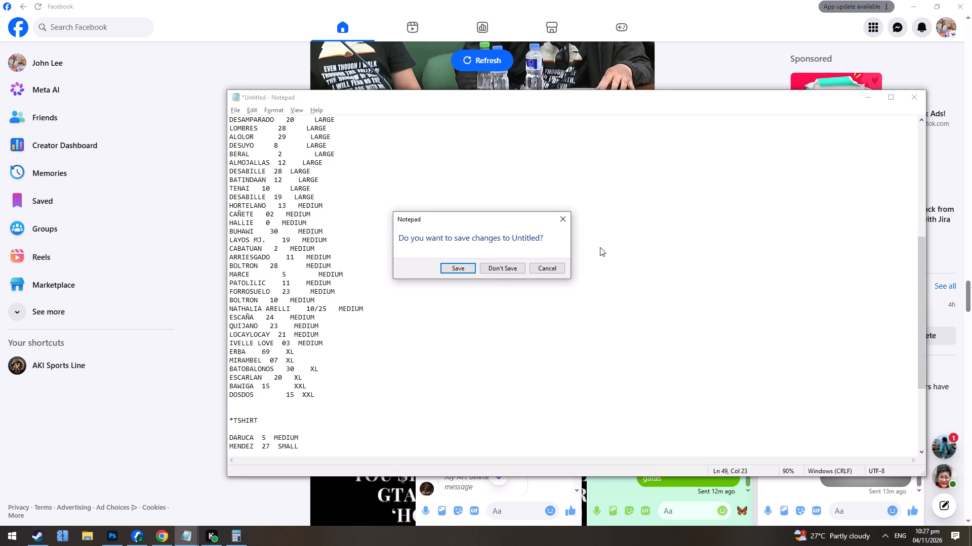
{"action": "left_click", "coordinate": [501, 268]}
Paste the copied TEAM GRAFFADE player list into the blank Notepad document.
{"action": "key", "text": "ctrl+v"}
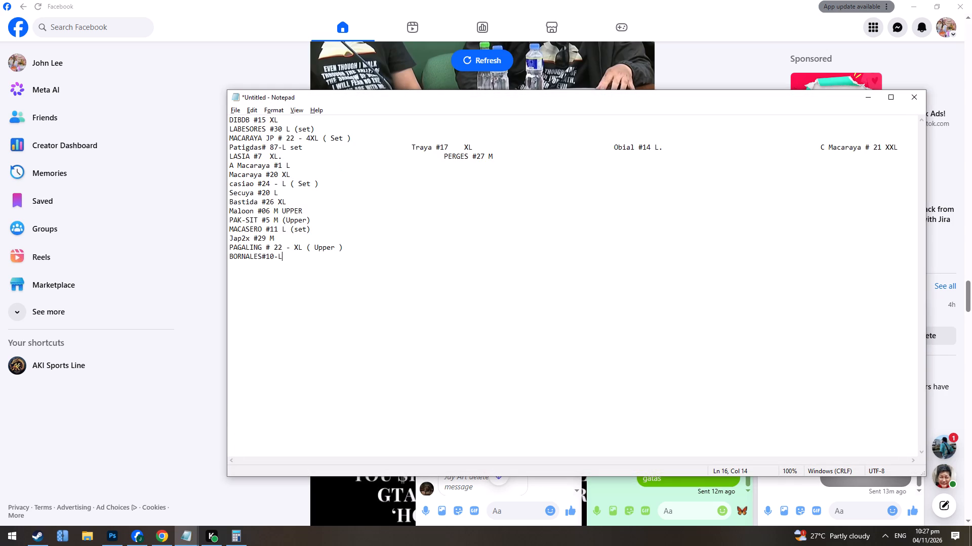
{"action": "scroll", "coordinate": [288, 136], "scroll_direction": "up", "scroll_amount": 5, "text": "ctrl"}
{"action": "scroll", "coordinate": [324, 155], "scroll_direction": "down", "scroll_amount": 7, "text": "ctrl"}
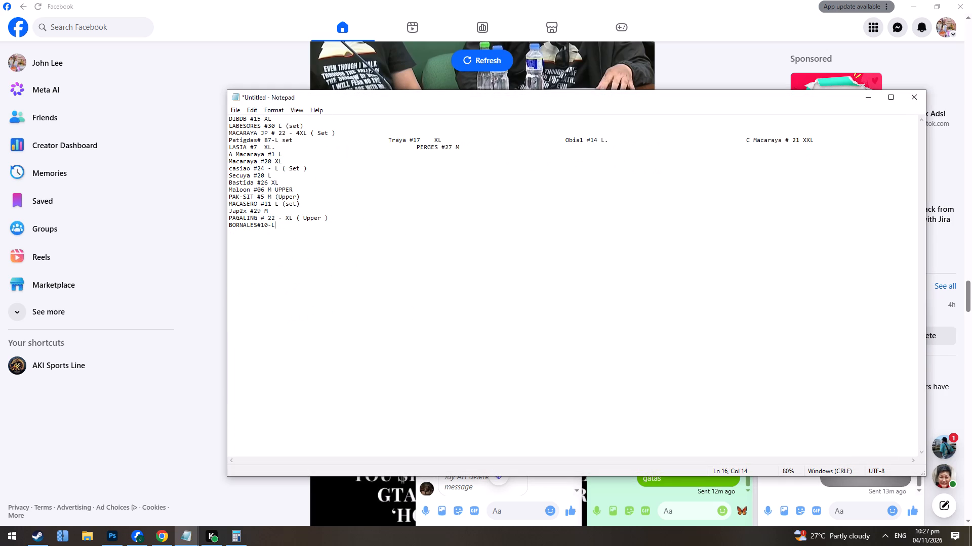
{"action": "scroll", "coordinate": [327, 169], "scroll_direction": "up", "scroll_amount": 2}
Check the pasted list against the client's message and put Traya #17 XL and Obial #14 L on their own lines.
{"action": "key", "text": "alt+Tab"}
{"action": "scroll", "coordinate": [516, 407], "scroll_direction": "up", "scroll_amount": 3}
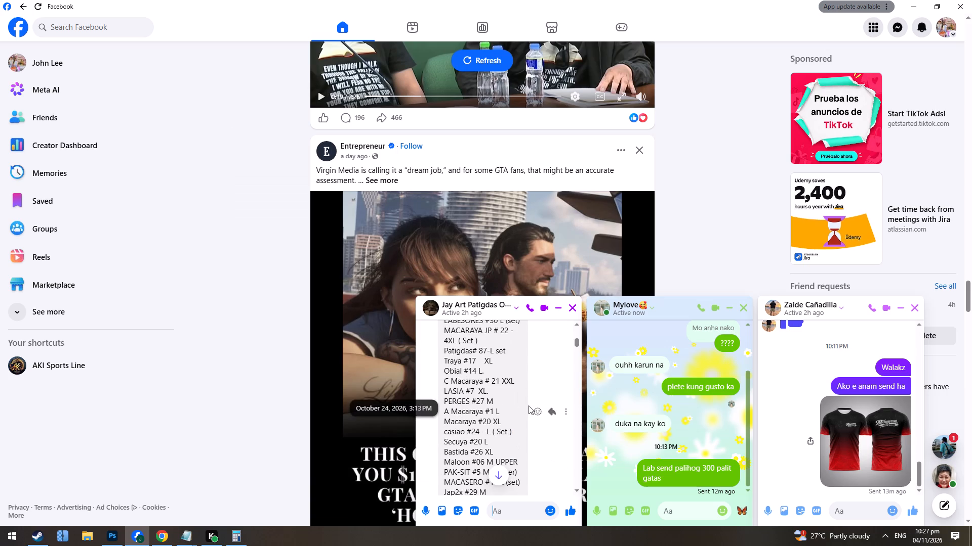
{"action": "scroll", "coordinate": [529, 405], "scroll_direction": "up", "scroll_amount": 2}
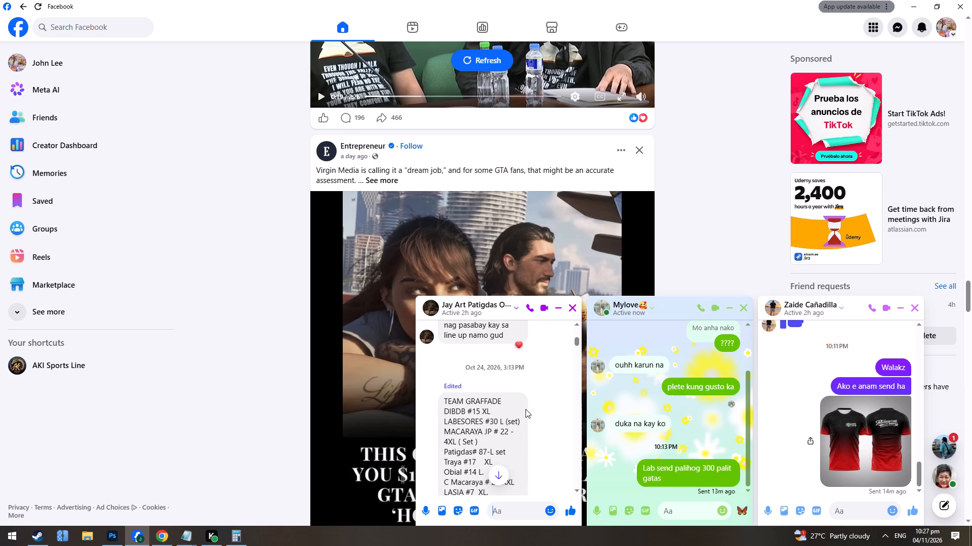
{"action": "key", "text": "alt+Tab"}
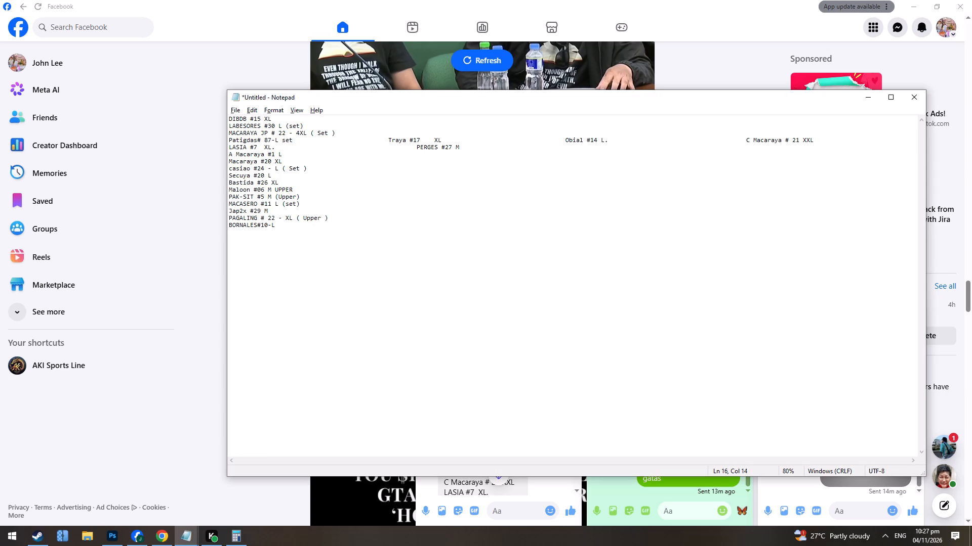
{"action": "scroll", "coordinate": [320, 167], "scroll_direction": "up", "scroll_amount": 2, "text": "alt"}
{"action": "left_click", "coordinate": [292, 154]}
{"action": "scroll", "coordinate": [295, 138], "scroll_direction": "up", "scroll_amount": 2, "text": "ctrl"}
{"action": "scroll", "coordinate": [406, 145], "scroll_direction": "up", "scroll_amount": 2, "text": "ctrl"}
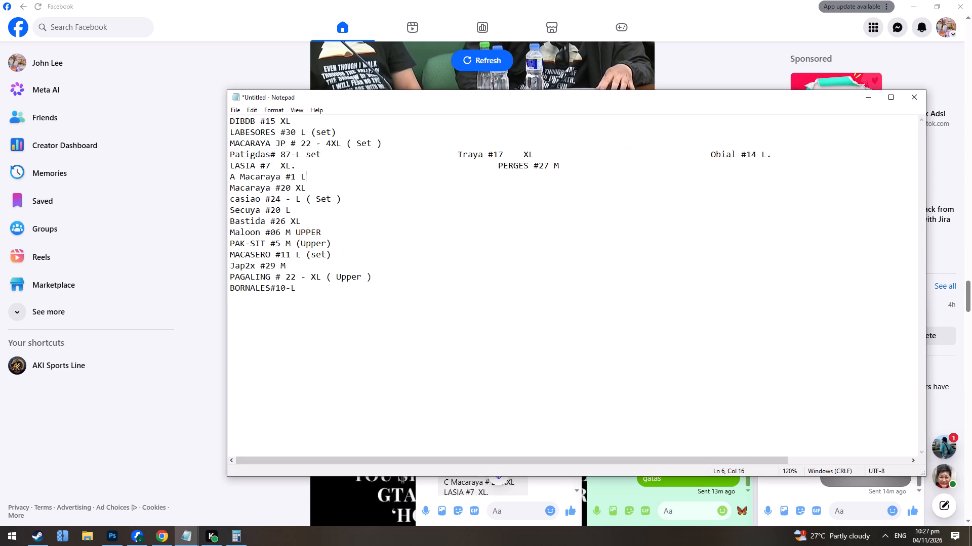
{"action": "left_click", "coordinate": [457, 154]}
{"action": "key", "text": "Return"}
{"action": "left_click", "coordinate": [475, 165]}
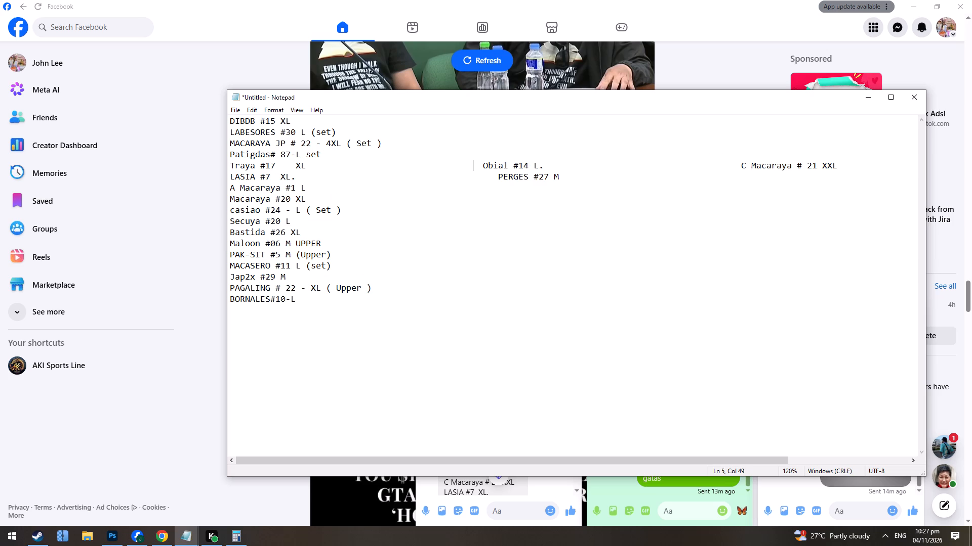
{"action": "left_click", "coordinate": [482, 166]}
{"action": "key", "text": "Return"}
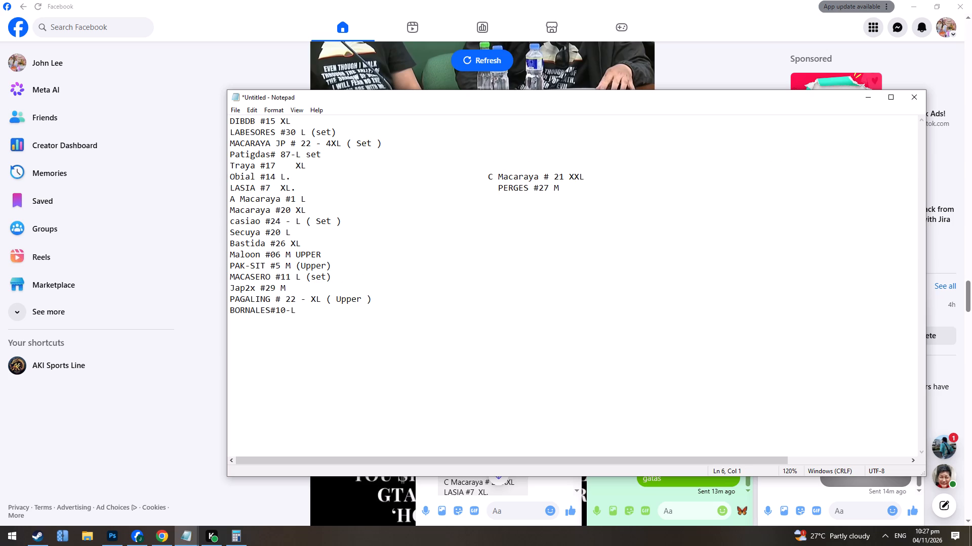
{"action": "key", "text": "alt+Tab"}
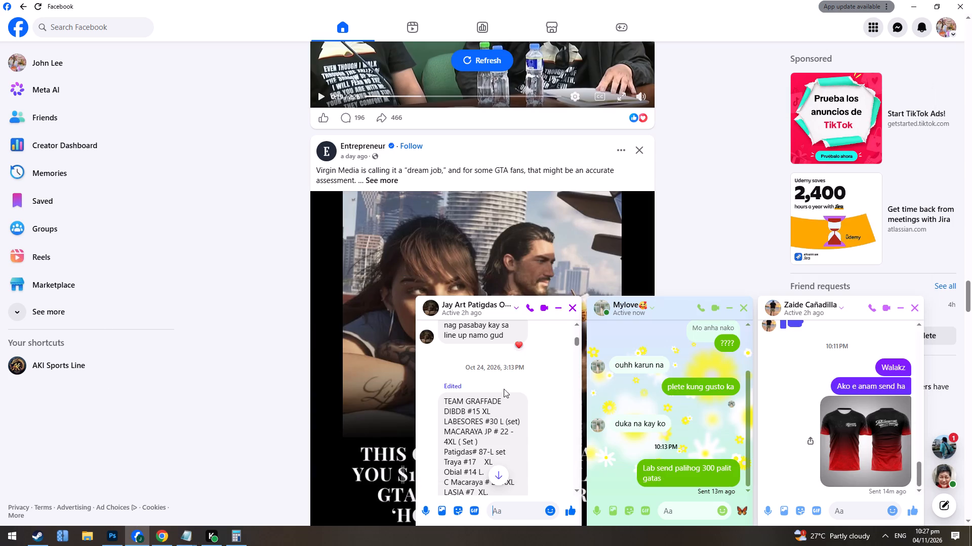
{"action": "scroll", "coordinate": [507, 433], "scroll_direction": "down", "scroll_amount": 2}
{"action": "key", "text": "alt+Tab"}
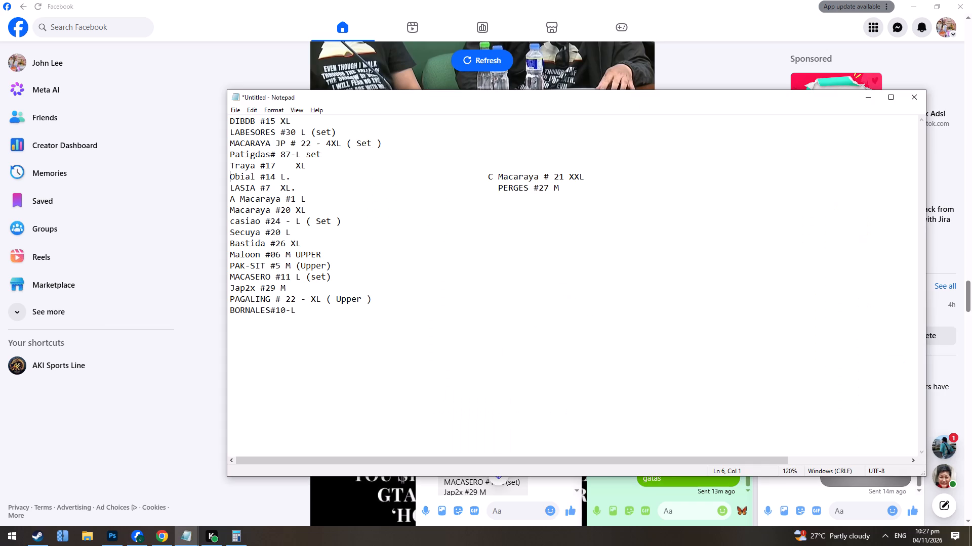
{"action": "left_click", "coordinate": [487, 176]}
{"action": "key", "text": "Return"}
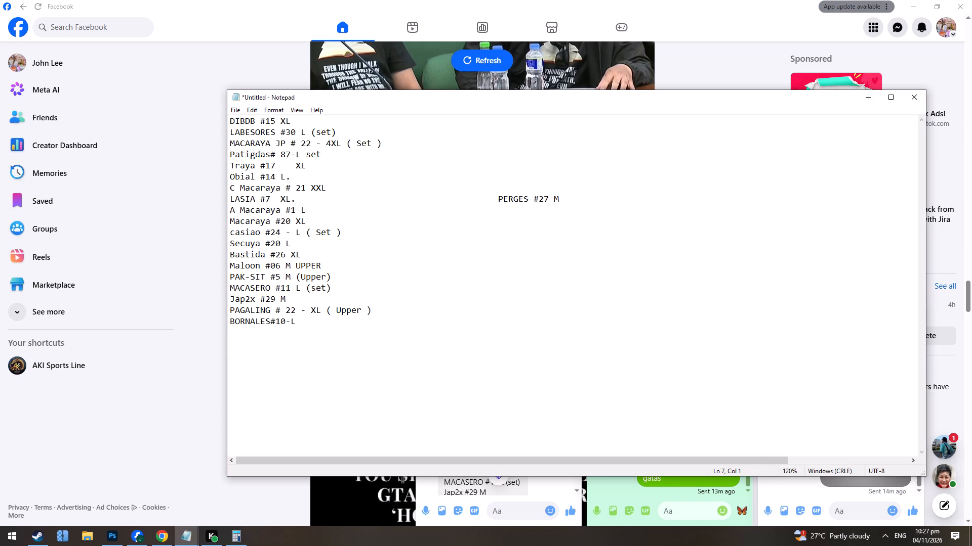
{"action": "left_click", "coordinate": [498, 201]}
{"action": "key", "text": "Return"}
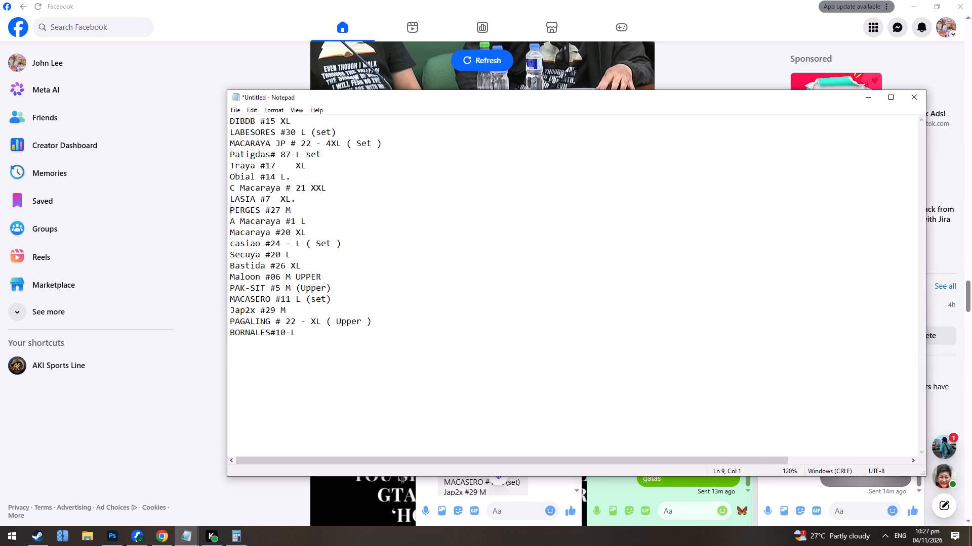
{"action": "scroll", "coordinate": [286, 173], "scroll_direction": "up", "scroll_amount": 3, "text": "ctrl"}
{"action": "scroll", "coordinate": [312, 162], "scroll_direction": "up", "scroll_amount": 4}
{"action": "left_click", "coordinate": [313, 270]}
{"action": "left_click", "coordinate": [319, 335]}
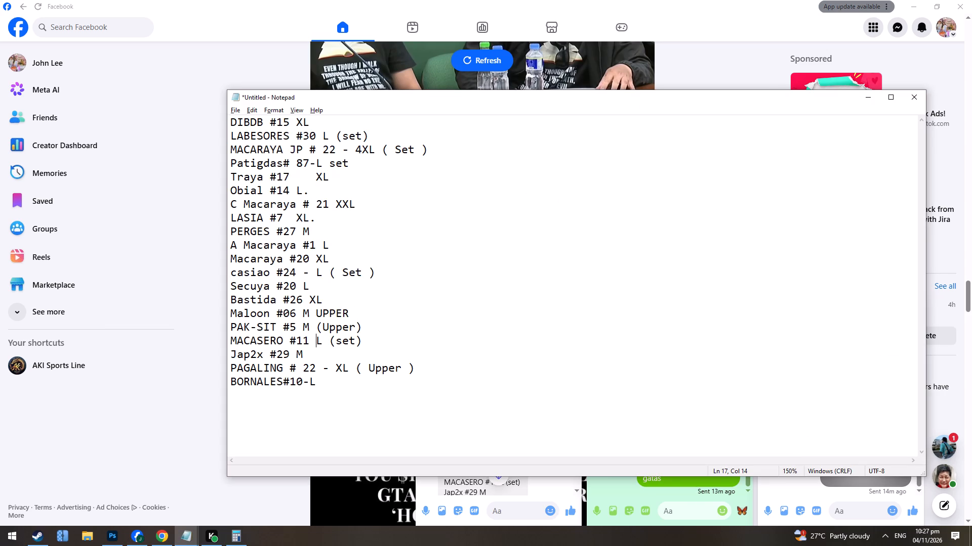
{"action": "left_click", "coordinate": [320, 351]}
{"action": "left_click", "coordinate": [317, 385]}
{"action": "left_click", "coordinate": [362, 372]}
{"action": "left_click", "coordinate": [347, 303]}
{"action": "left_click_drag", "start_coordinate": [329, 384], "coordinate": [291, 346]}
{"action": "left_click", "coordinate": [385, 326]}
{"action": "key", "text": "alt+Tab"}
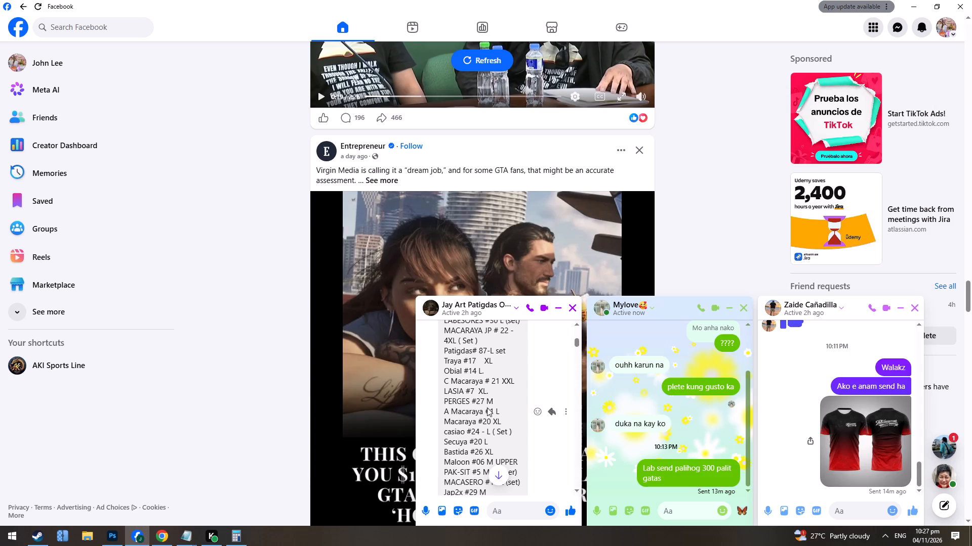
{"action": "key", "text": "alt+Tab"}
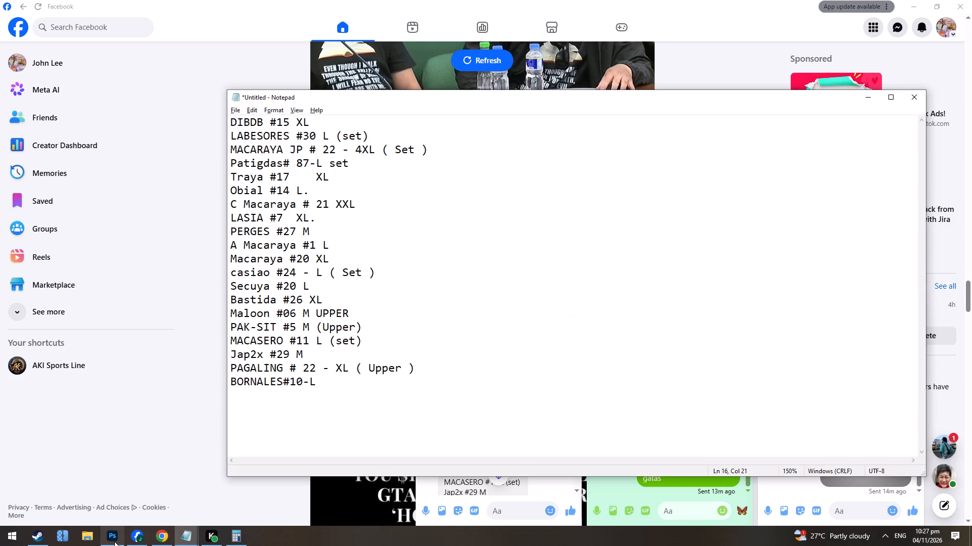
Switch to Photoshop and examine the Graffade jersey layout in FAKENEWS EDIT.psd, including the M size mark and Layer 0.
{"action": "left_click", "coordinate": [114, 541]}
{"action": "scroll", "coordinate": [398, 353], "scroll_direction": "down", "scroll_amount": 5, "text": "alt"}
{"action": "scroll", "coordinate": [456, 323], "scroll_direction": "up", "scroll_amount": 3, "text": "alt"}
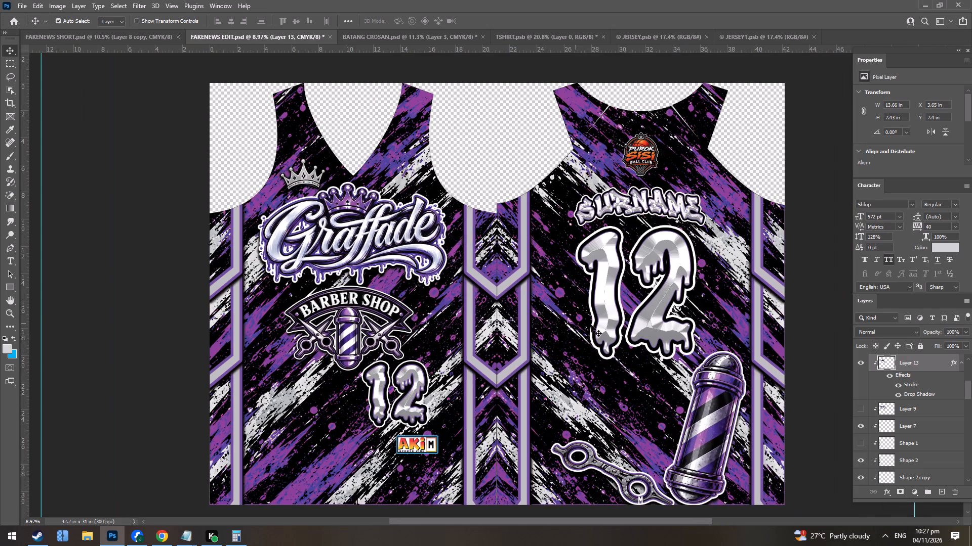
{"action": "scroll", "coordinate": [628, 335], "scroll_direction": "down", "scroll_amount": 4}
{"action": "scroll", "coordinate": [693, 350], "scroll_direction": "down", "scroll_amount": 4, "text": "alt"}
{"action": "scroll", "coordinate": [667, 356], "scroll_direction": "down", "scroll_amount": 5}
{"action": "scroll", "coordinate": [766, 316], "scroll_direction": "up", "scroll_amount": 4}
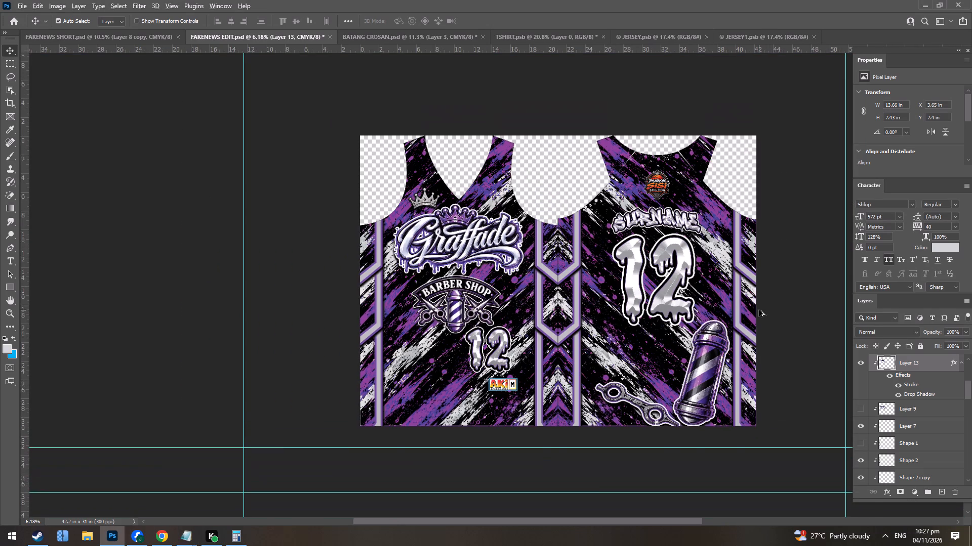
{"action": "scroll", "coordinate": [759, 310], "scroll_direction": "up", "scroll_amount": 3}
{"action": "scroll", "coordinate": [490, 428], "scroll_direction": "down", "scroll_amount": 4}
{"action": "scroll", "coordinate": [634, 426], "scroll_direction": "up", "scroll_amount": 4, "text": "alt"}
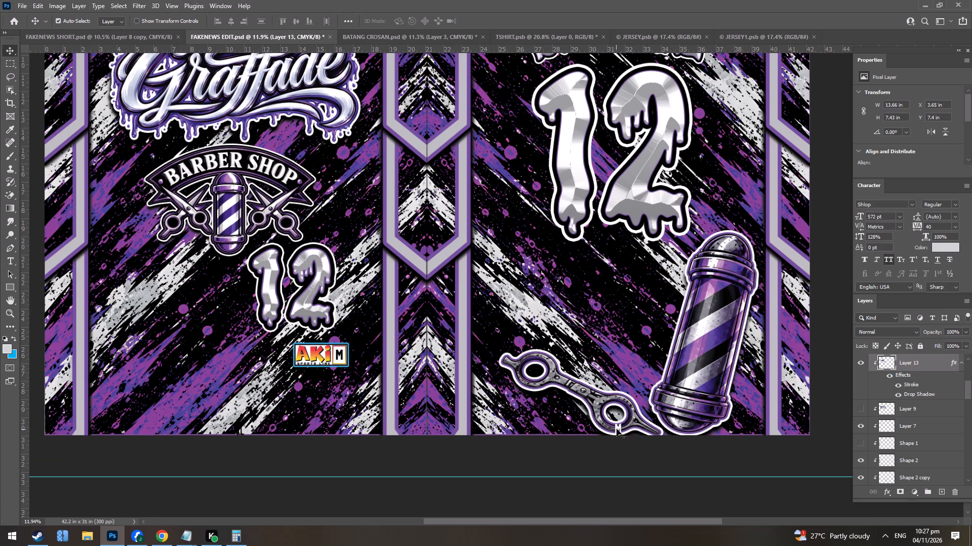
{"action": "left_click", "coordinate": [618, 429]}
{"action": "scroll", "coordinate": [599, 386], "scroll_direction": "down", "scroll_amount": 5, "text": "alt"}
{"action": "scroll", "coordinate": [599, 297], "scroll_direction": "up", "scroll_amount": 4}
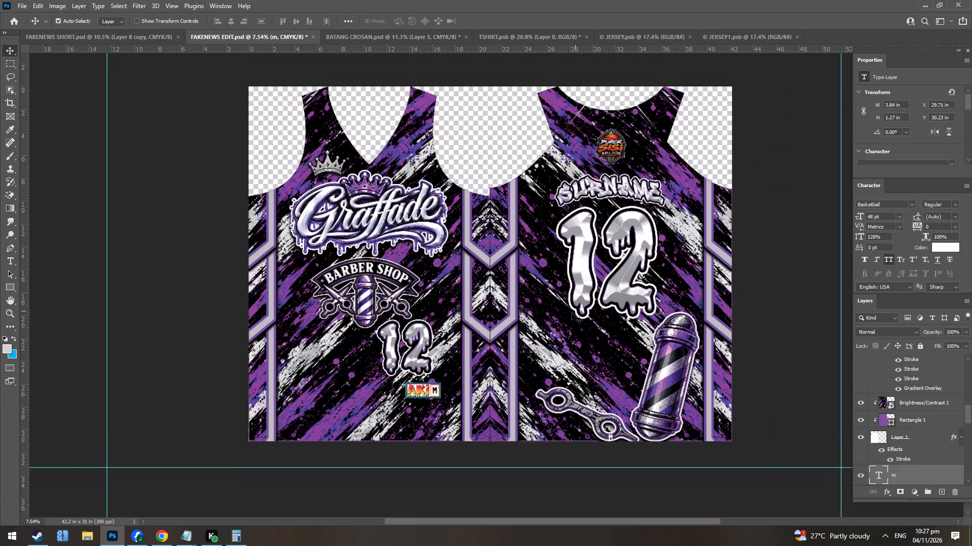
{"action": "scroll", "coordinate": [572, 312], "scroll_direction": "up", "scroll_amount": 2}
{"action": "left_click", "coordinate": [553, 332]}
{"action": "scroll", "coordinate": [860, 423], "scroll_direction": "down", "scroll_amount": 3}
{"action": "left_click", "coordinate": [926, 454]}
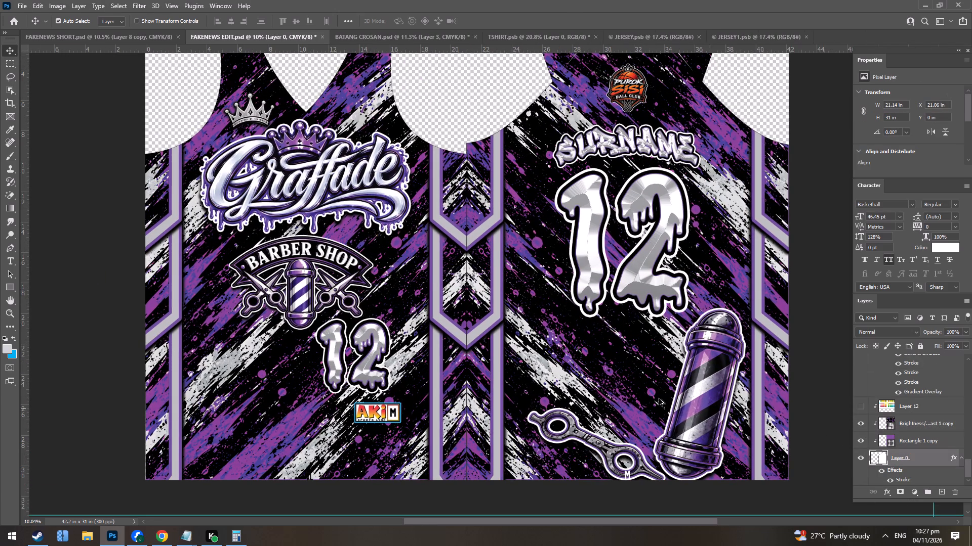
{"action": "scroll", "coordinate": [624, 389], "scroll_direction": "down", "scroll_amount": 6, "text": "alt"}
{"action": "scroll", "coordinate": [731, 346], "scroll_direction": "up", "scroll_amount": 4, "text": "alt"}
{"action": "scroll", "coordinate": [332, 361], "scroll_direction": "up", "scroll_amount": 2, "text": "alt"}
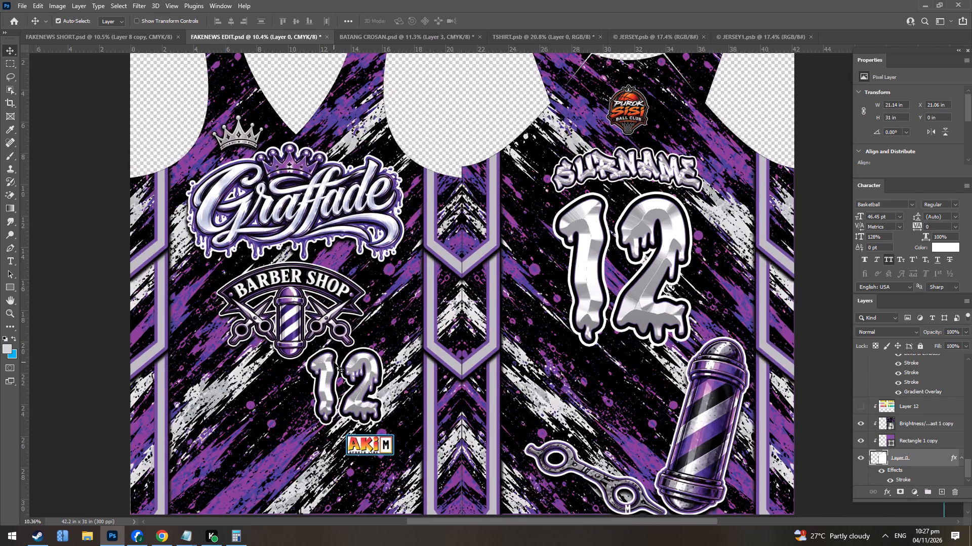
{"action": "scroll", "coordinate": [338, 360], "scroll_direction": "down", "scroll_amount": 5, "text": "alt"}
{"action": "scroll", "coordinate": [334, 258], "scroll_direction": "up", "scroll_amount": 6}
{"action": "scroll", "coordinate": [309, 260], "scroll_direction": "down", "scroll_amount": 3, "text": "alt"}
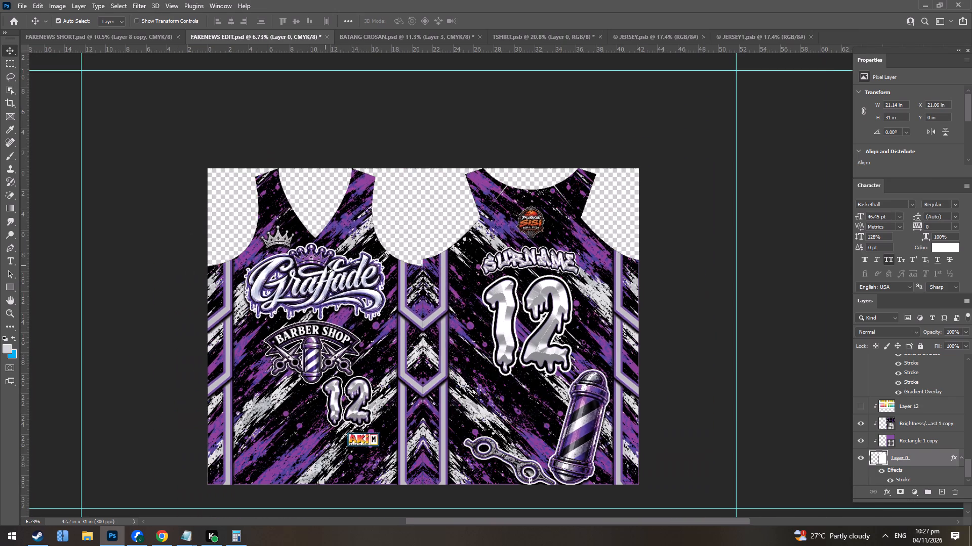
Inspect the jersey's front logos, side stripes, and back surname and number up close and as a whole layout.
{"action": "key", "text": "alt+Tab"}
{"action": "key", "text": "alt+Tab"}
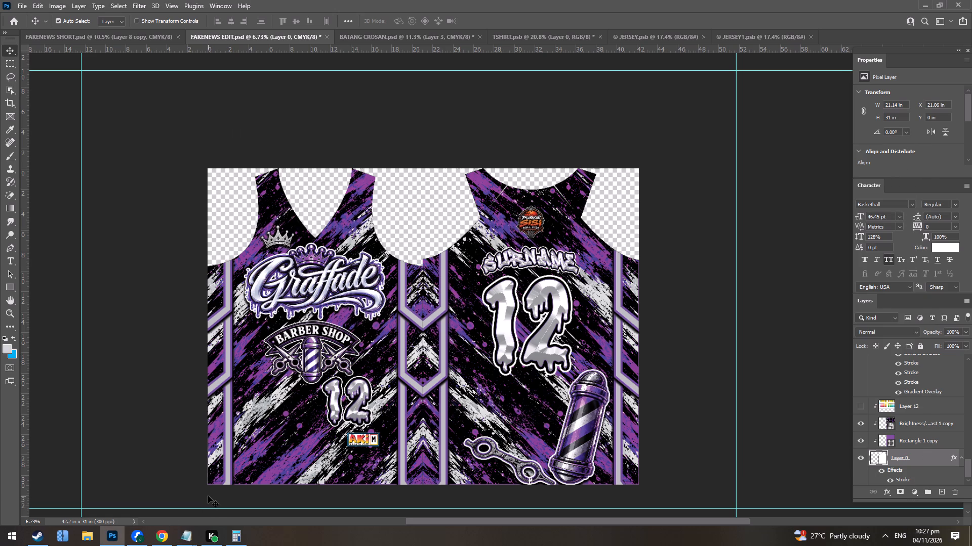
{"action": "scroll", "coordinate": [430, 334], "scroll_direction": "up", "scroll_amount": 8}
{"action": "scroll", "coordinate": [672, 257], "scroll_direction": "up", "scroll_amount": 3, "text": "alt"}
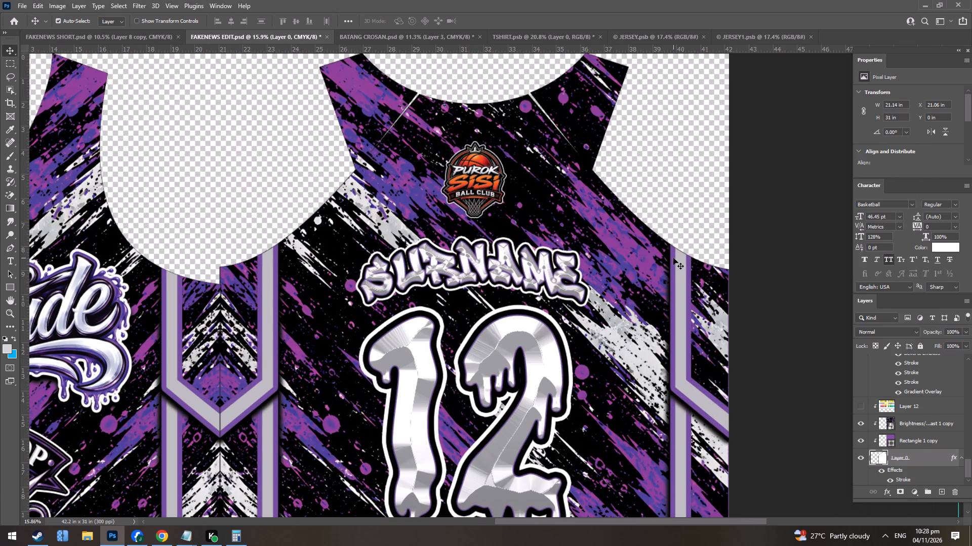
{"action": "scroll", "coordinate": [670, 260], "scroll_direction": "down", "scroll_amount": 7, "text": "alt"}
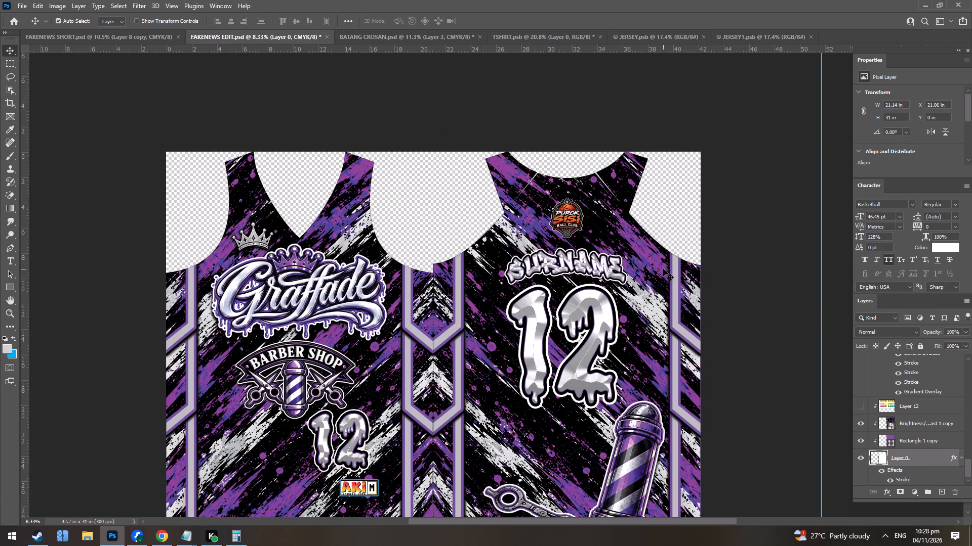
{"action": "scroll", "coordinate": [214, 416], "scroll_direction": "up", "scroll_amount": 2, "text": "alt"}
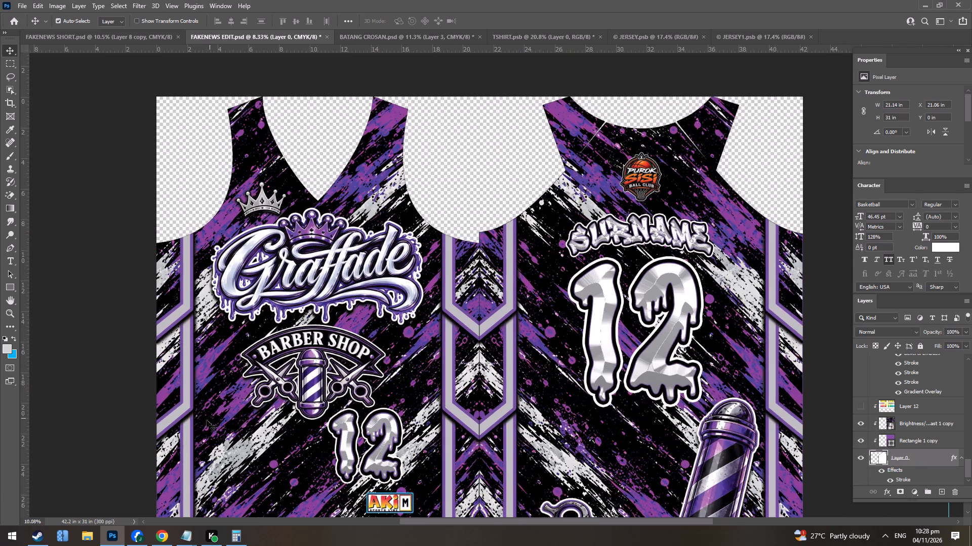
{"action": "scroll", "coordinate": [179, 451], "scroll_direction": "up", "scroll_amount": 2, "text": "alt"}
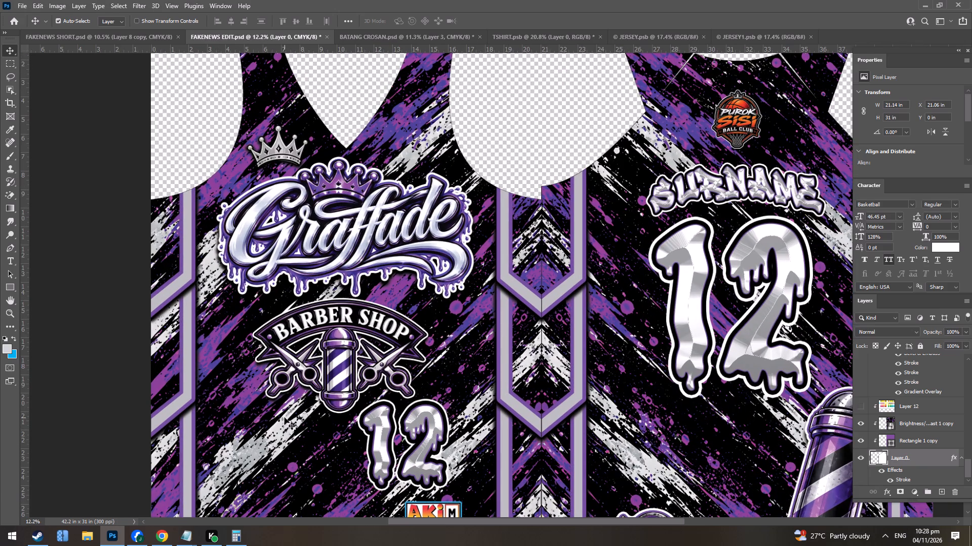
{"action": "scroll", "coordinate": [138, 388], "scroll_direction": "up", "scroll_amount": 3, "text": "alt"}
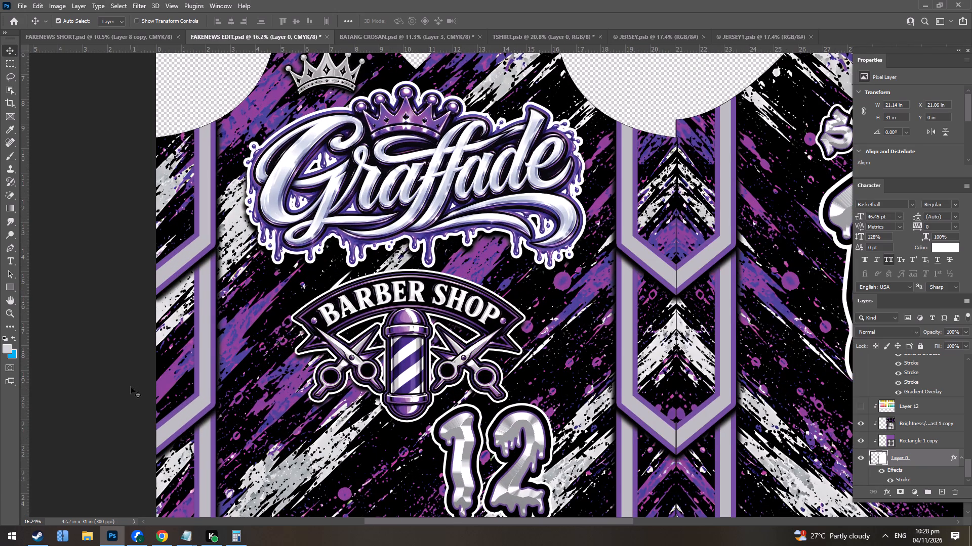
{"action": "scroll", "coordinate": [131, 387], "scroll_direction": "down", "scroll_amount": 5, "text": "alt"}
{"action": "scroll", "coordinate": [315, 355], "scroll_direction": "up", "scroll_amount": 4, "text": "alt"}
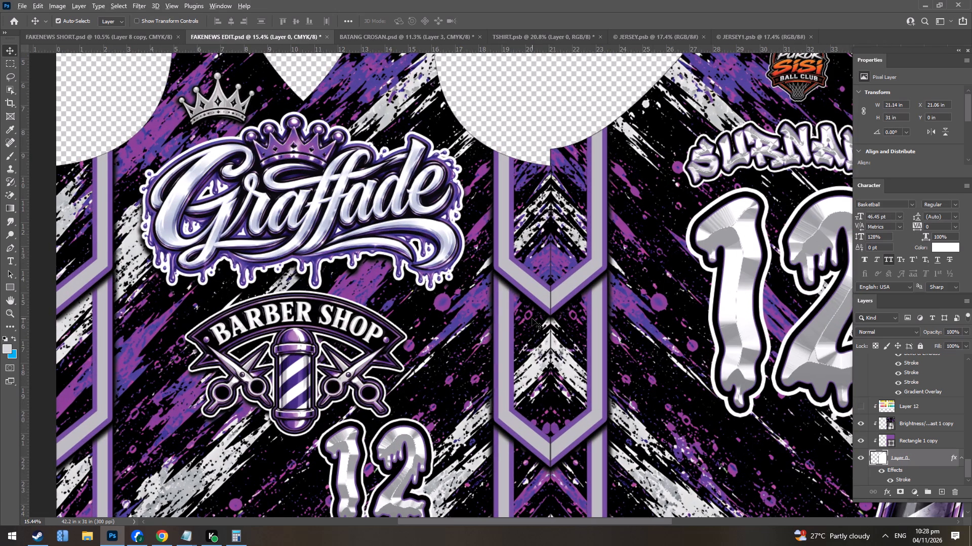
{"action": "scroll", "coordinate": [531, 319], "scroll_direction": "down", "scroll_amount": 6, "text": "alt"}
{"action": "scroll", "coordinate": [606, 325], "scroll_direction": "down", "scroll_amount": 5, "text": "alt"}
{"action": "scroll", "coordinate": [769, 336], "scroll_direction": "up", "scroll_amount": 5, "text": "alt"}
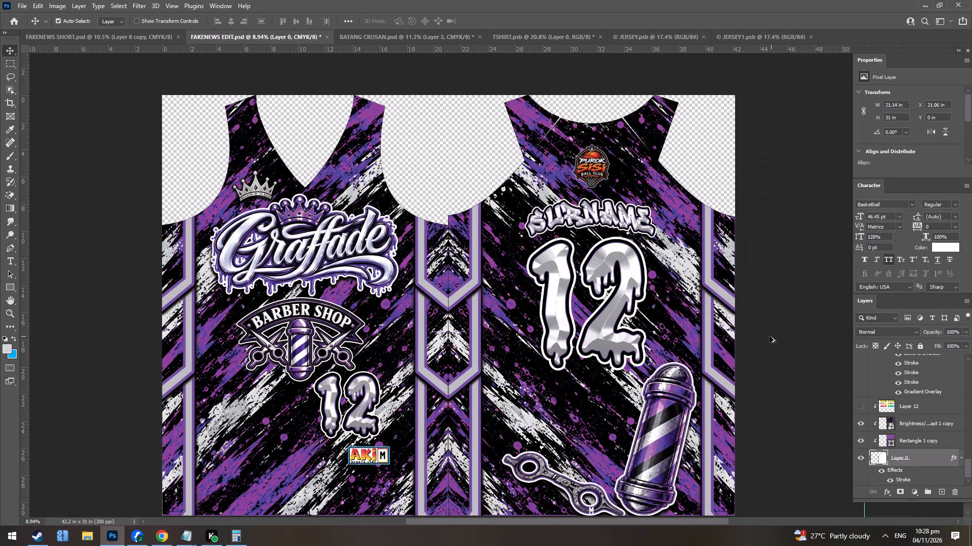
{"action": "scroll", "coordinate": [714, 194], "scroll_direction": "up", "scroll_amount": 2}
{"action": "scroll", "coordinate": [695, 197], "scroll_direction": "up", "scroll_amount": 3, "text": "alt"}
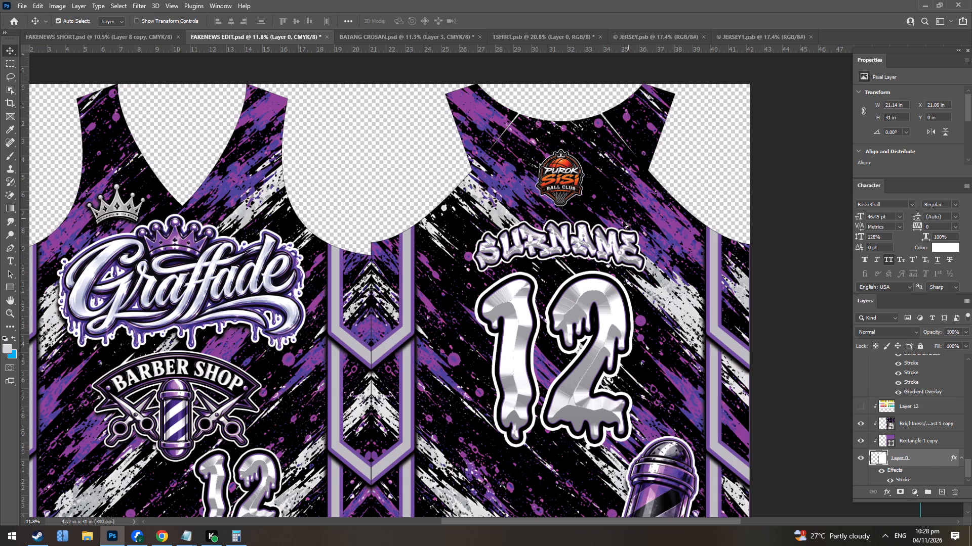
{"action": "key", "text": "alt+Tab"}
{"action": "key", "text": "alt+Tab"}
Switch to the client's Facebook chat and open the Graffade jersey and shorts mockup sent on Oct 23.
{"action": "left_click", "coordinate": [137, 539]}
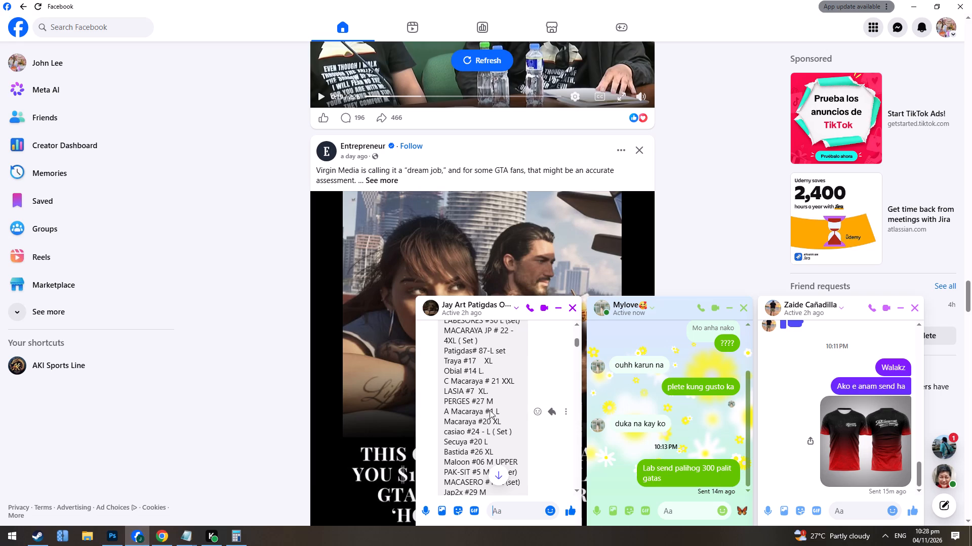
{"action": "scroll", "coordinate": [497, 398], "scroll_direction": "up", "scroll_amount": 17}
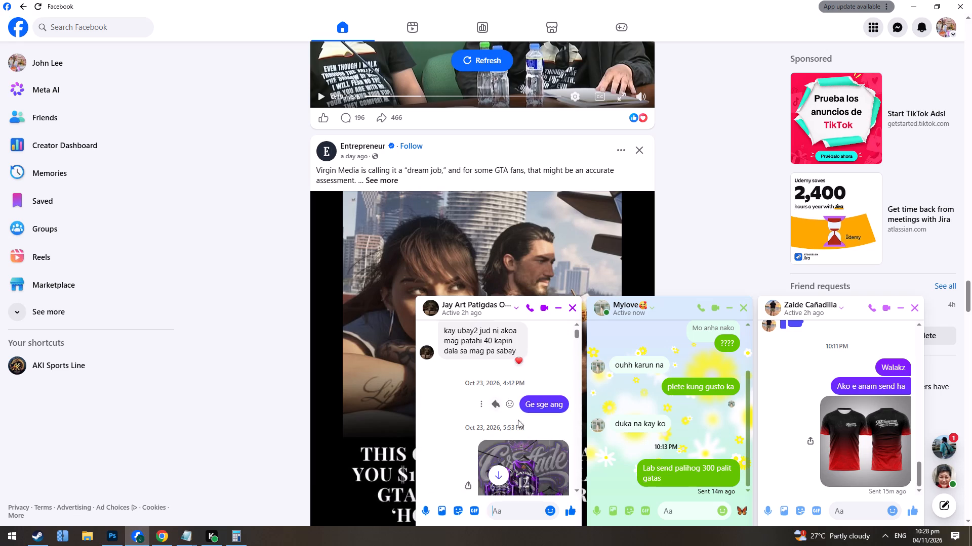
{"action": "left_click", "coordinate": [524, 475]}
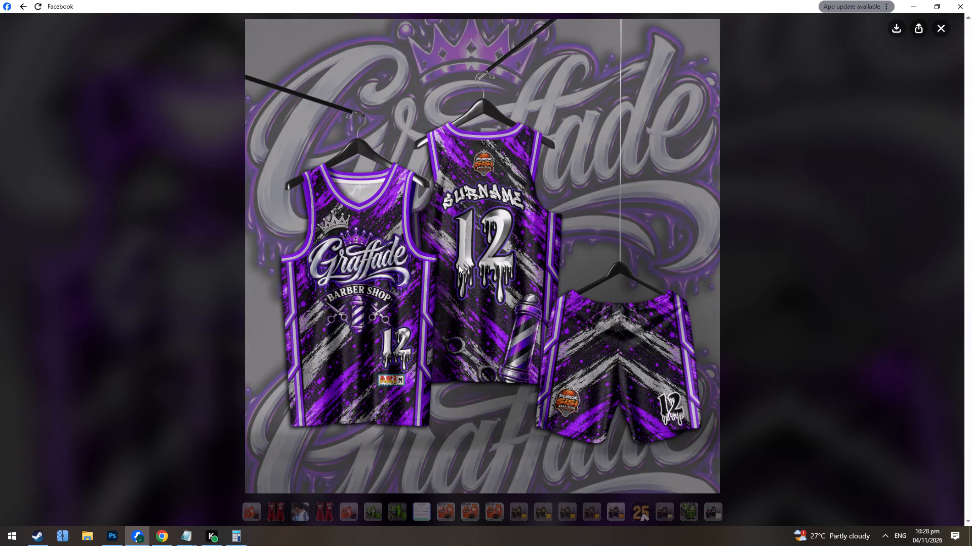
Compare the jersey layout in Photoshop with the mockup image from the client's chat.
{"action": "key", "text": "alt+Tab"}
{"action": "key", "text": "alt+Tab"}
{"action": "key", "text": "alt+Tab"}
{"action": "scroll", "coordinate": [451, 329], "scroll_direction": "down", "scroll_amount": 3, "text": "alt"}
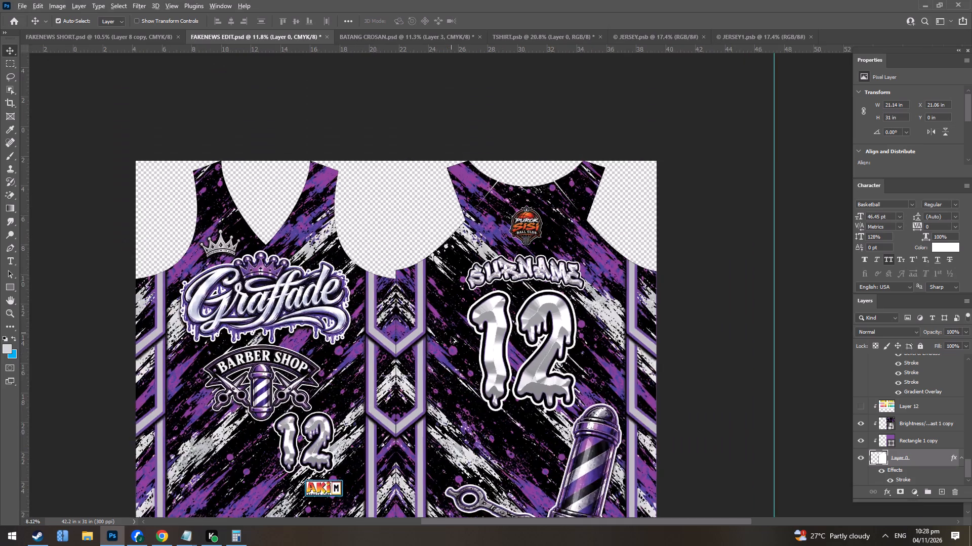
{"action": "scroll", "coordinate": [451, 337], "scroll_direction": "down", "scroll_amount": 11, "text": "alt"}
{"action": "scroll", "coordinate": [390, 365], "scroll_direction": "up", "scroll_amount": 5, "text": "alt"}
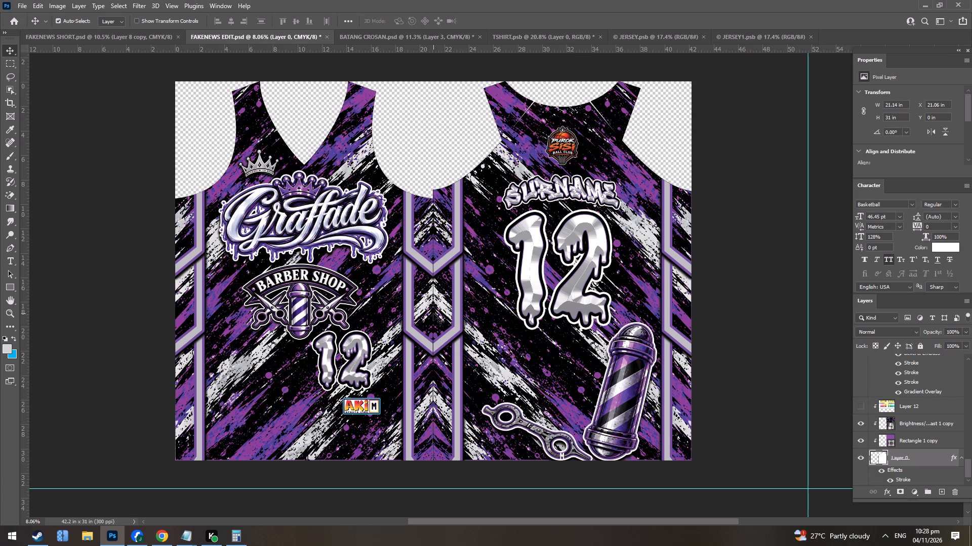
{"action": "scroll", "coordinate": [461, 311], "scroll_direction": "up", "scroll_amount": 3}
{"action": "scroll", "coordinate": [481, 411], "scroll_direction": "down", "scroll_amount": 4}
{"action": "scroll", "coordinate": [538, 383], "scroll_direction": "up", "scroll_amount": 4}
{"action": "scroll", "coordinate": [535, 405], "scroll_direction": "down", "scroll_amount": 5, "text": "alt"}
{"action": "scroll", "coordinate": [535, 445], "scroll_direction": "up", "scroll_amount": 13, "text": "alt"}
{"action": "key", "text": "alt+Tab"}
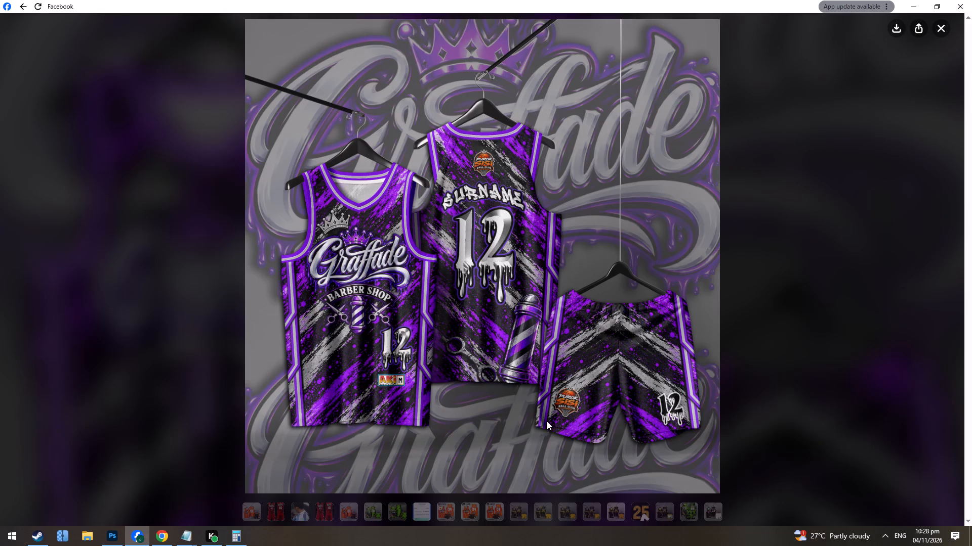
Switch back to Photoshop and inspect the barber pole and scissors artwork near the jersey back's hem.
{"action": "key", "text": "alt+Tab"}
{"action": "scroll", "coordinate": [524, 432], "scroll_direction": "down", "scroll_amount": 5}
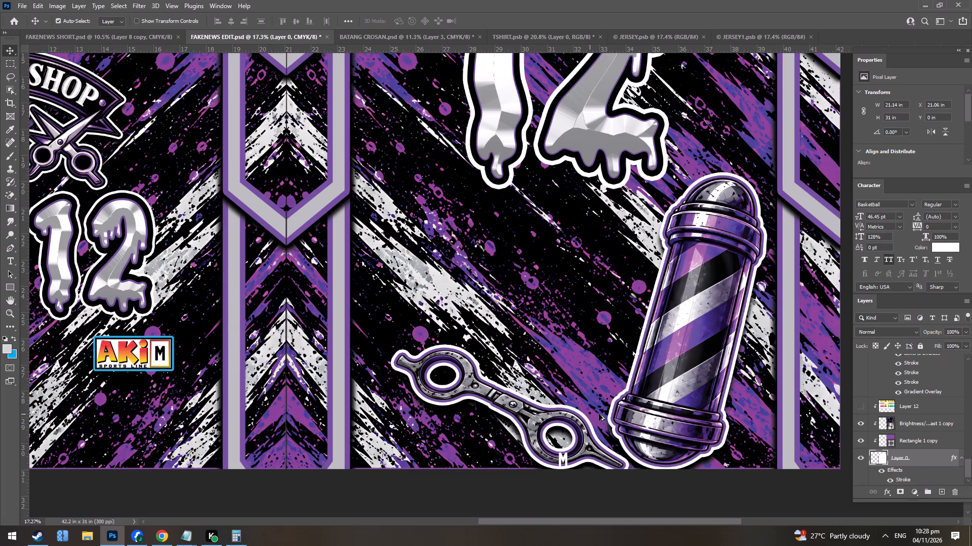
{"action": "scroll", "coordinate": [620, 414], "scroll_direction": "up", "scroll_amount": 3, "text": "alt"}
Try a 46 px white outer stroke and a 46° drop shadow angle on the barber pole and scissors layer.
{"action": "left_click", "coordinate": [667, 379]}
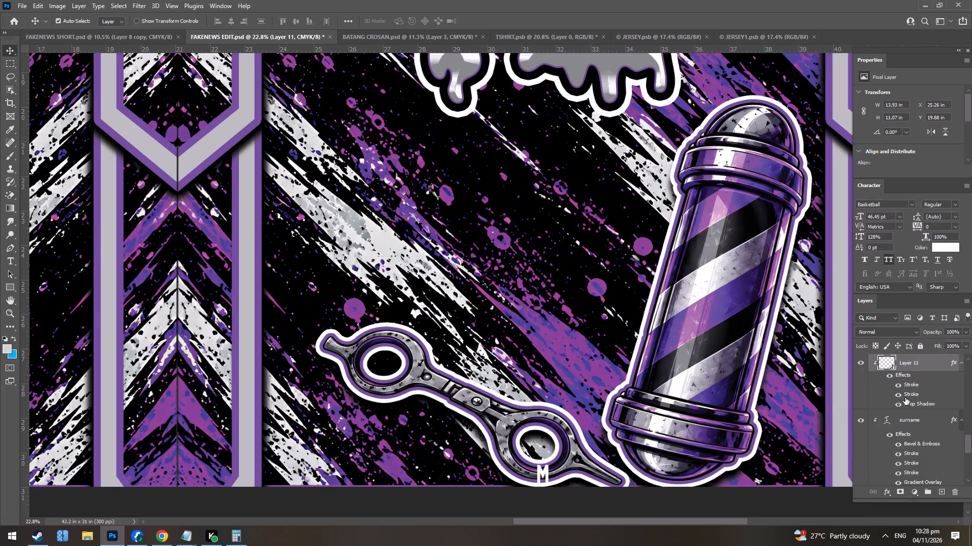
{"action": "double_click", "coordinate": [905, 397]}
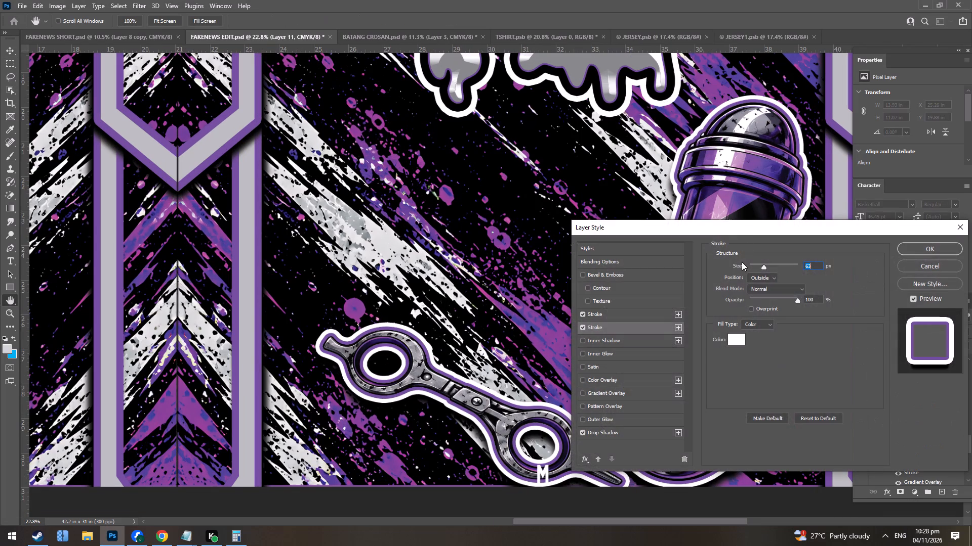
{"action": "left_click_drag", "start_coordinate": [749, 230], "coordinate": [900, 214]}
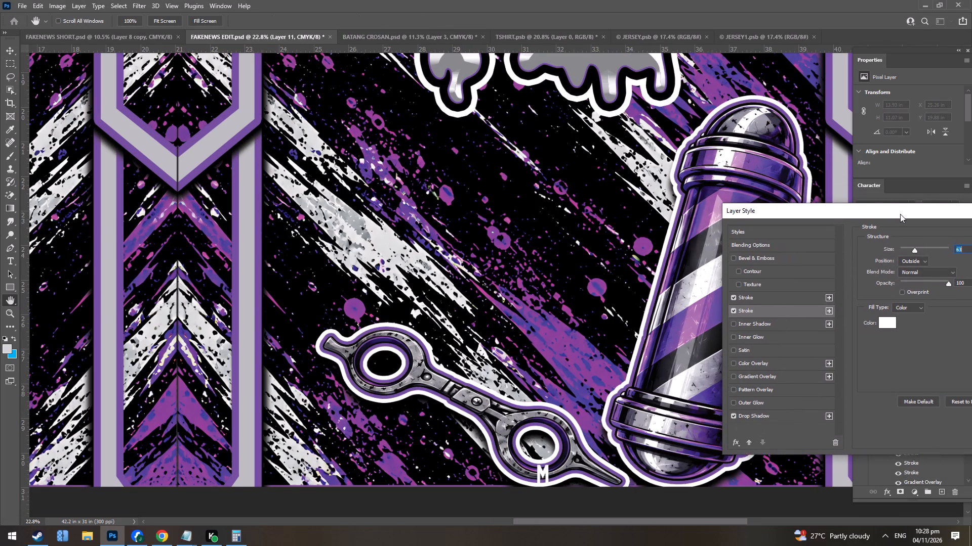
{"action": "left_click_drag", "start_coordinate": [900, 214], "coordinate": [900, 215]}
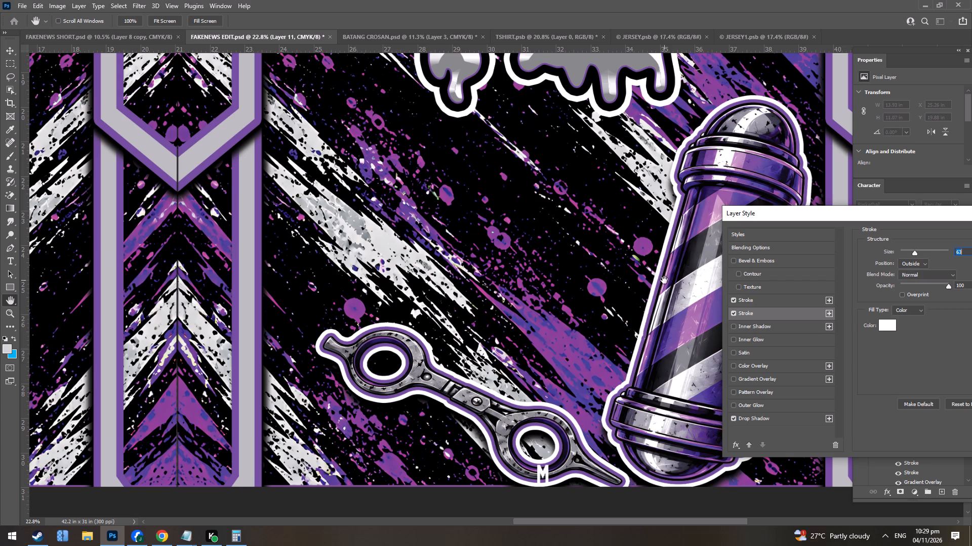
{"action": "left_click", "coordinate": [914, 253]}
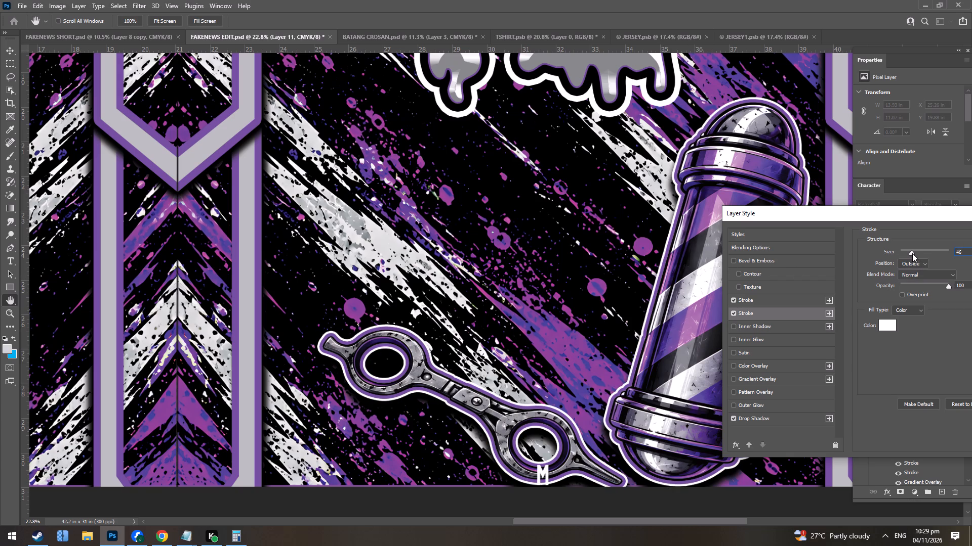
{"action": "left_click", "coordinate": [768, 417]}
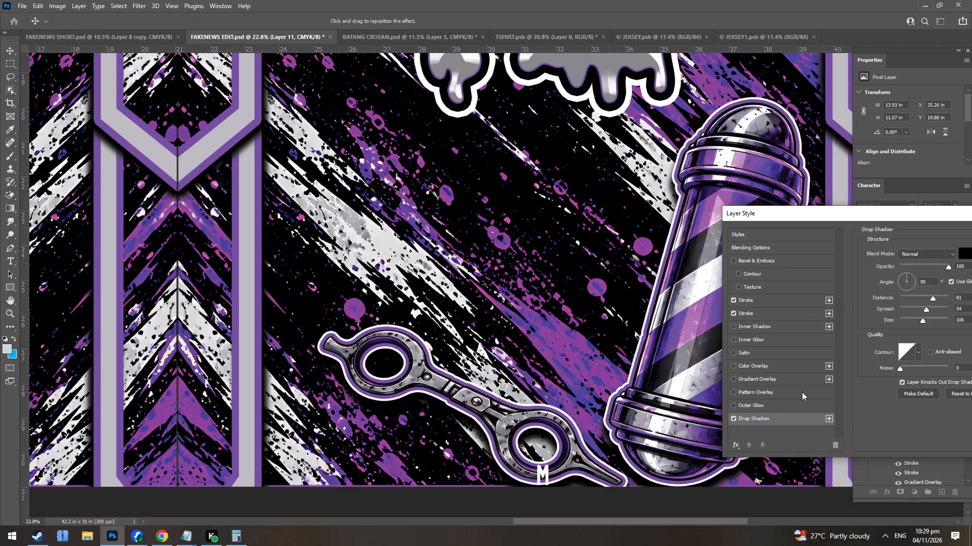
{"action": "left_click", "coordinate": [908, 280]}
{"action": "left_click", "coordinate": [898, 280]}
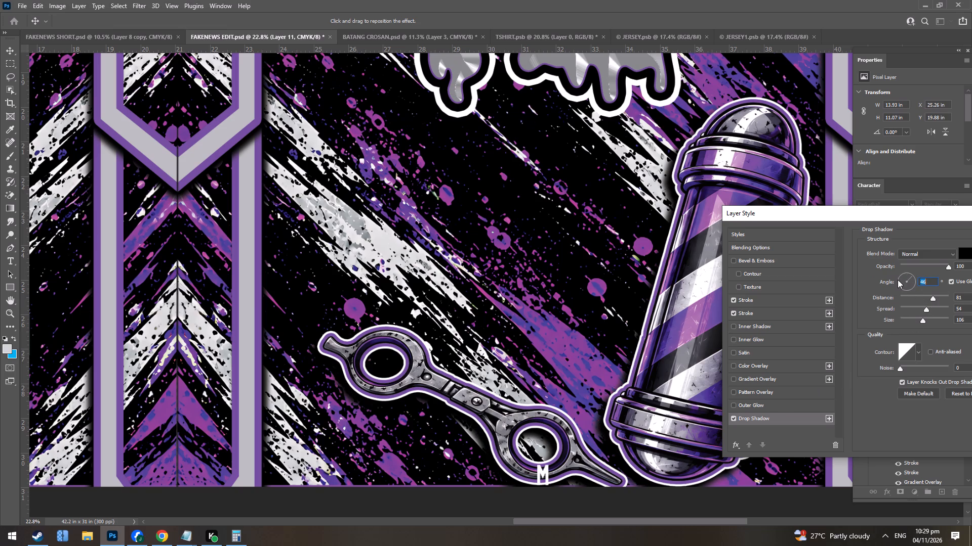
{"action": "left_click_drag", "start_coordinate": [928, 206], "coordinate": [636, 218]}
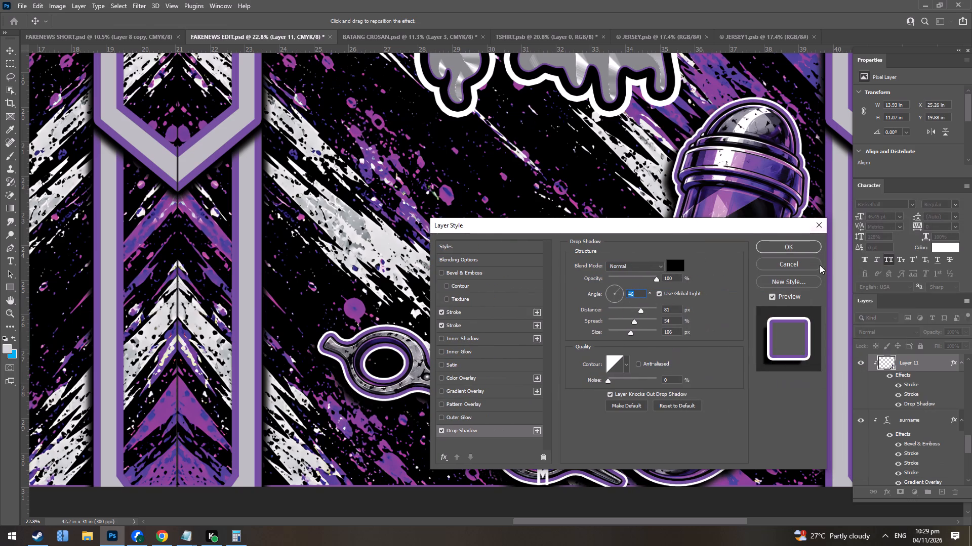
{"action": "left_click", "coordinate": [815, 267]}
Examine the whole jersey layout, then the front logos and the back surname, number and barber artwork more closely.
{"action": "scroll", "coordinate": [598, 277], "scroll_direction": "down", "scroll_amount": 6, "text": "alt"}
{"action": "scroll", "coordinate": [591, 162], "scroll_direction": "down", "scroll_amount": 3, "text": "alt"}
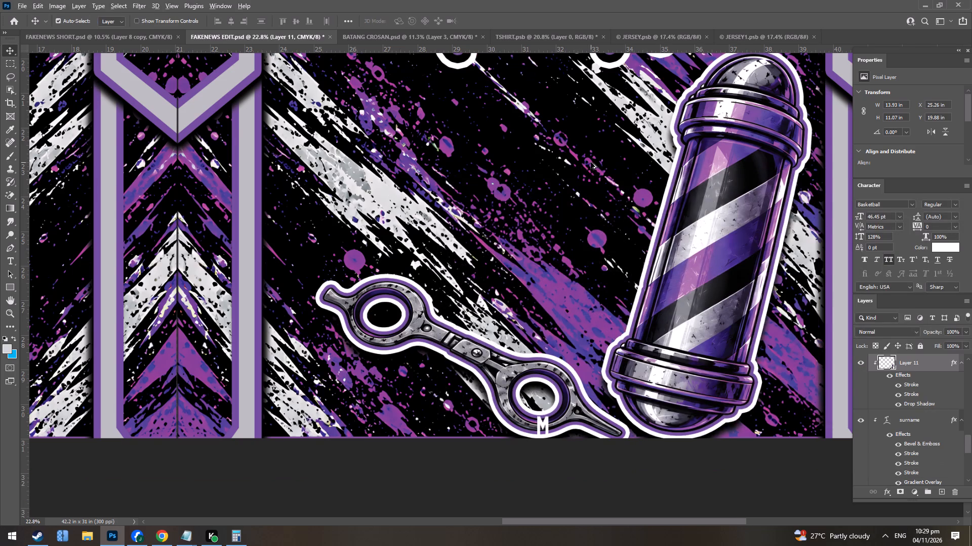
{"action": "scroll", "coordinate": [591, 162], "scroll_direction": "down", "scroll_amount": 3, "text": "alt"}
{"action": "scroll", "coordinate": [589, 159], "scroll_direction": "up", "scroll_amount": 5, "text": "alt"}
{"action": "scroll", "coordinate": [576, 141], "scroll_direction": "down", "scroll_amount": 9, "text": "alt"}
{"action": "scroll", "coordinate": [451, 129], "scroll_direction": "up", "scroll_amount": 13}
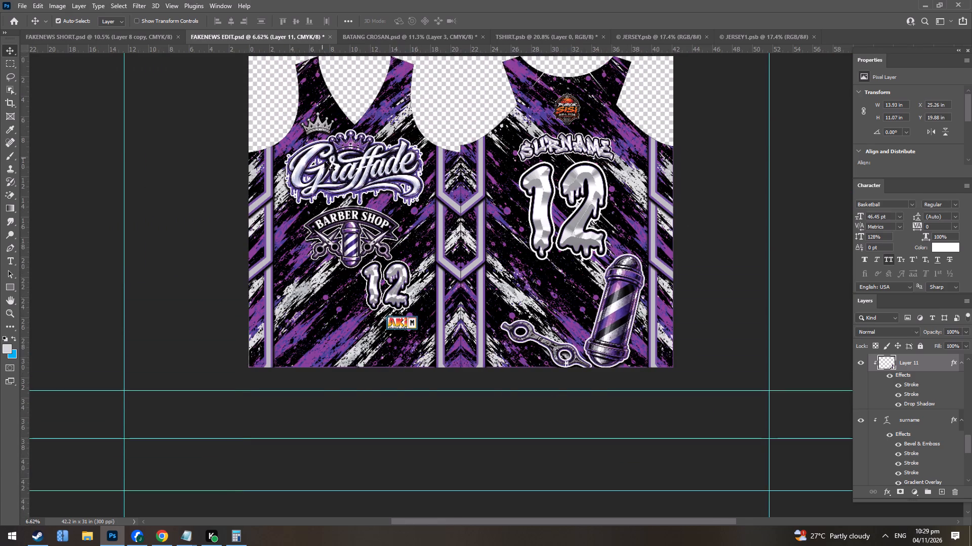
{"action": "scroll", "coordinate": [325, 161], "scroll_direction": "up", "scroll_amount": 5}
{"action": "scroll", "coordinate": [746, 292], "scroll_direction": "up", "scroll_amount": 3, "text": "alt"}
{"action": "scroll", "coordinate": [625, 265], "scroll_direction": "up", "scroll_amount": 4}
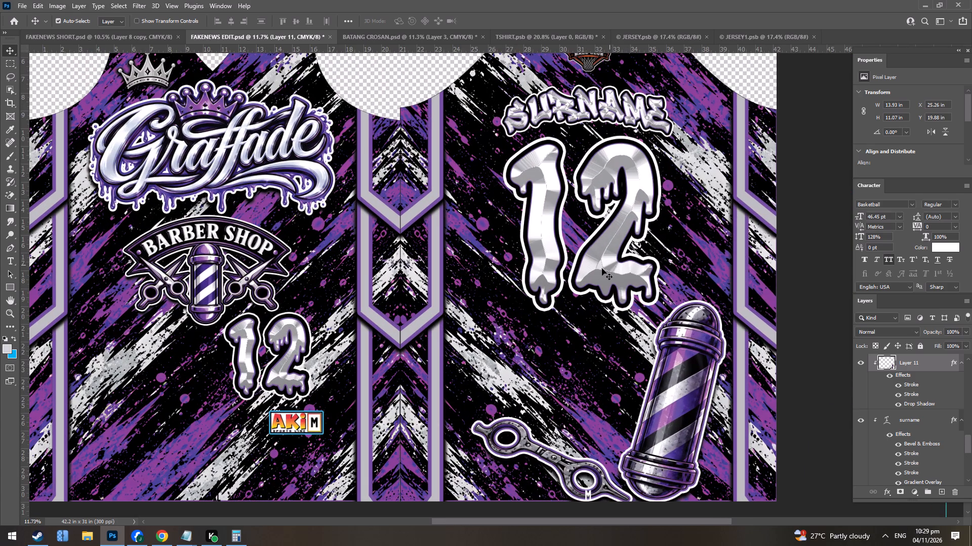
Inspect the layer effects of the back number 12, the Graffade logo and the Barber Shop emblem.
{"action": "left_click", "coordinate": [599, 270]}
{"action": "scroll", "coordinate": [907, 435], "scroll_direction": "down", "scroll_amount": 1}
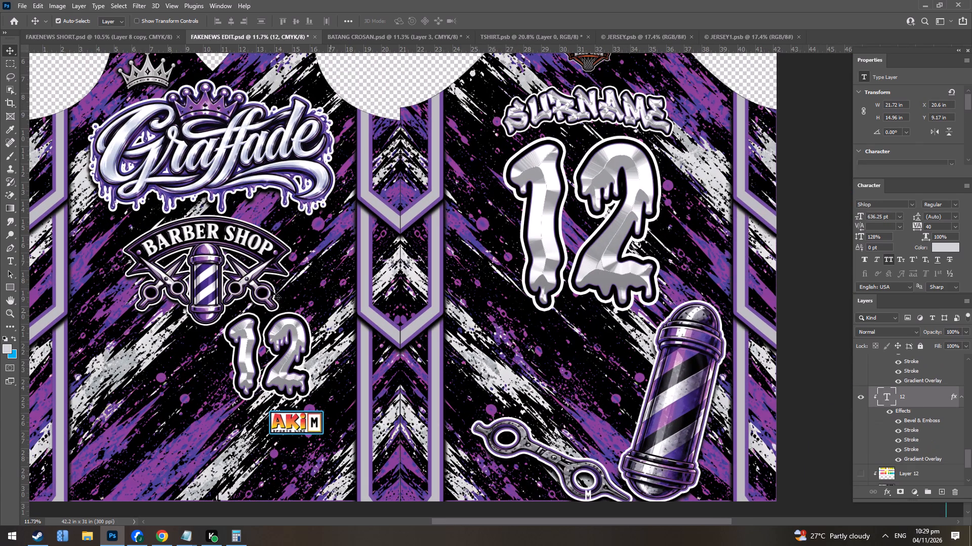
{"action": "left_click", "coordinate": [236, 152]}
{"action": "left_click", "coordinate": [217, 258]}
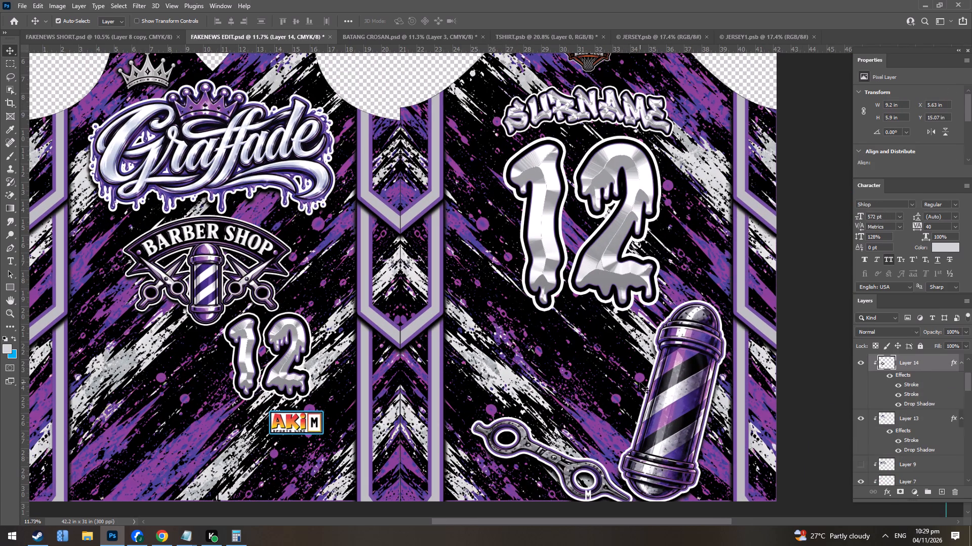
Open the Drop Shadow effect settings of the scissors and barber pole layer near the back hem.
{"action": "scroll", "coordinate": [640, 385], "scroll_direction": "down", "scroll_amount": 3}
{"action": "scroll", "coordinate": [646, 463], "scroll_direction": "up", "scroll_amount": 8, "text": "alt"}
{"action": "left_click", "coordinate": [660, 438]}
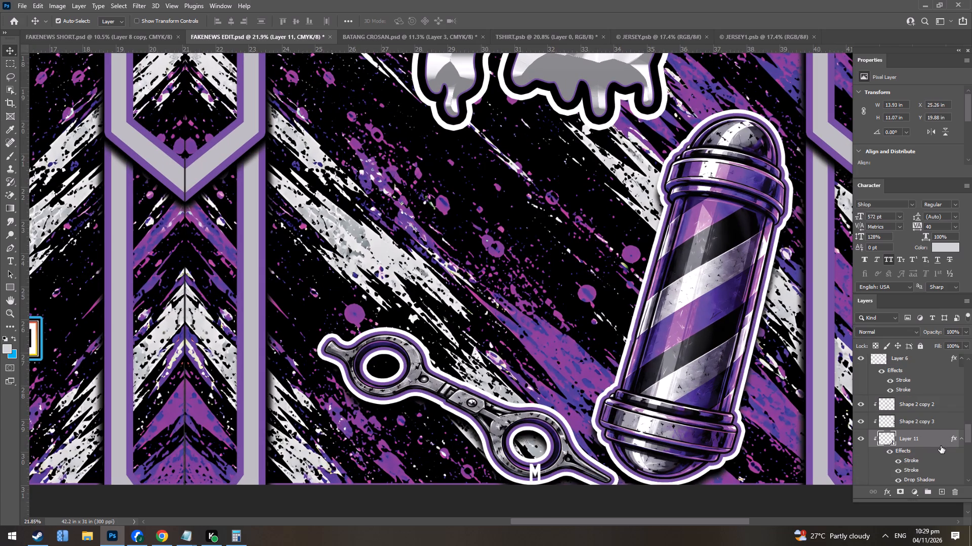
{"action": "triple_click", "coordinate": [915, 484]}
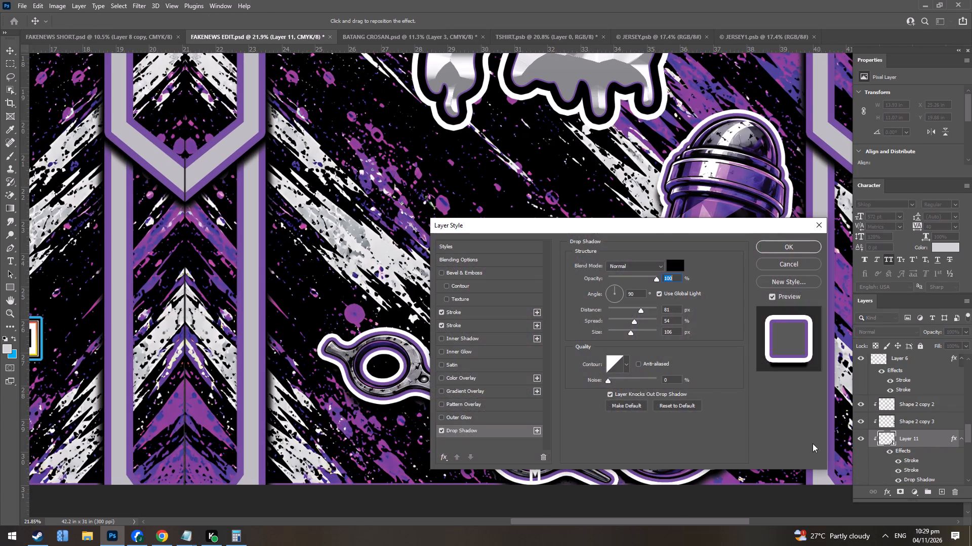
Adjust the scissors and barber pole layer's Drop Shadow to distance 93 px, spread about 52% and size 120 px, and apply it.
{"action": "left_click_drag", "start_coordinate": [666, 229], "coordinate": [862, 229]}
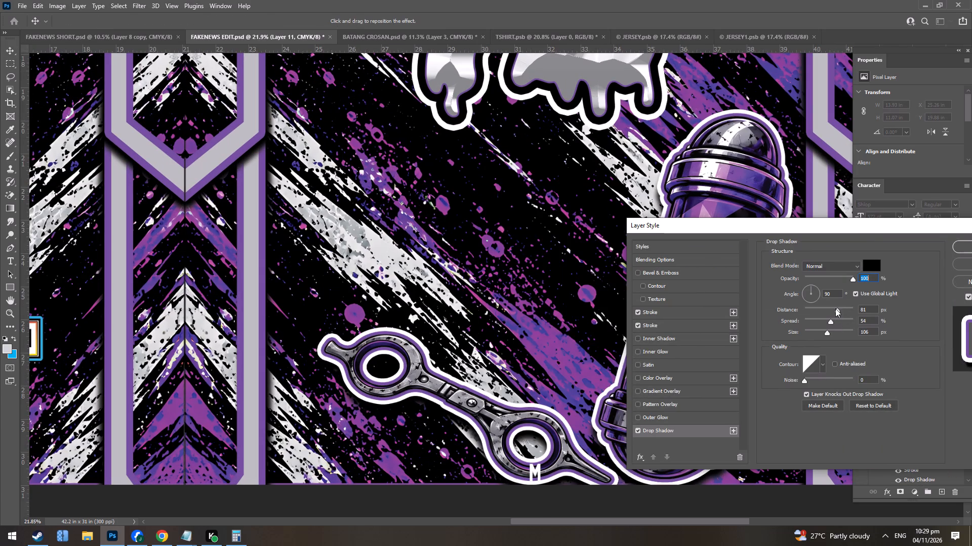
{"action": "left_click_drag", "start_coordinate": [835, 308], "coordinate": [844, 302]}
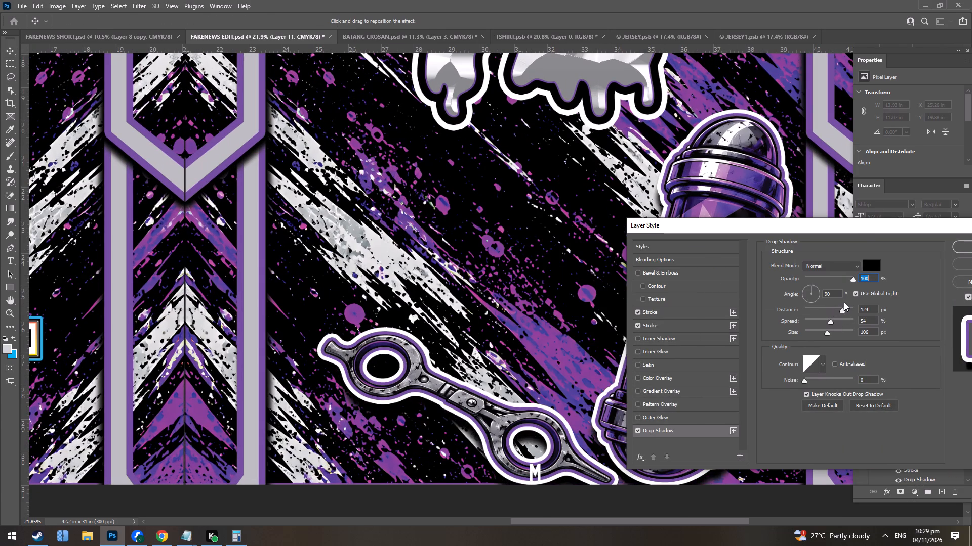
{"action": "left_click_drag", "start_coordinate": [844, 302], "coordinate": [841, 302]}
{"action": "left_click", "coordinate": [824, 334]}
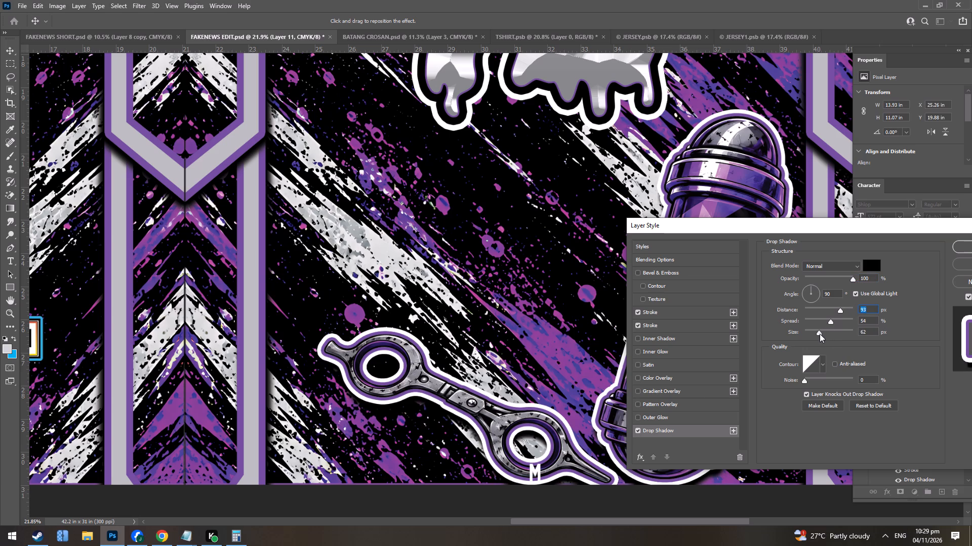
{"action": "left_click", "coordinate": [830, 318]}
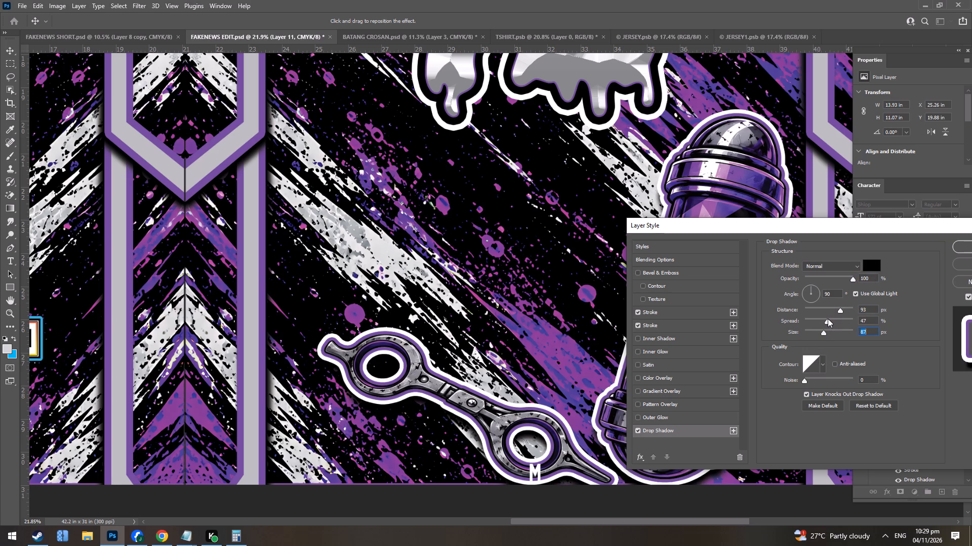
{"action": "left_click_drag", "start_coordinate": [823, 331], "coordinate": [830, 329]}
{"action": "left_click", "coordinate": [828, 322]}
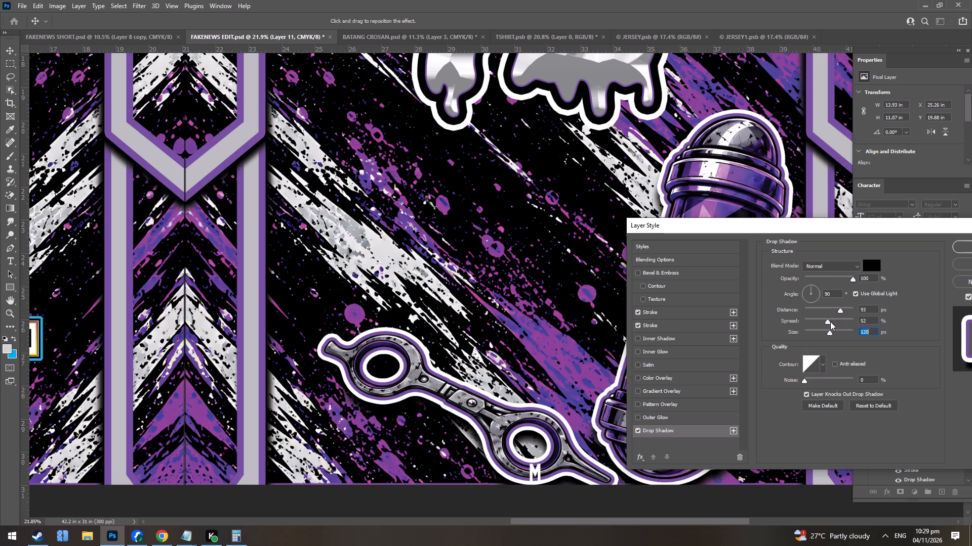
{"action": "left_click", "coordinate": [961, 237]}
{"action": "left_click", "coordinate": [962, 247]}
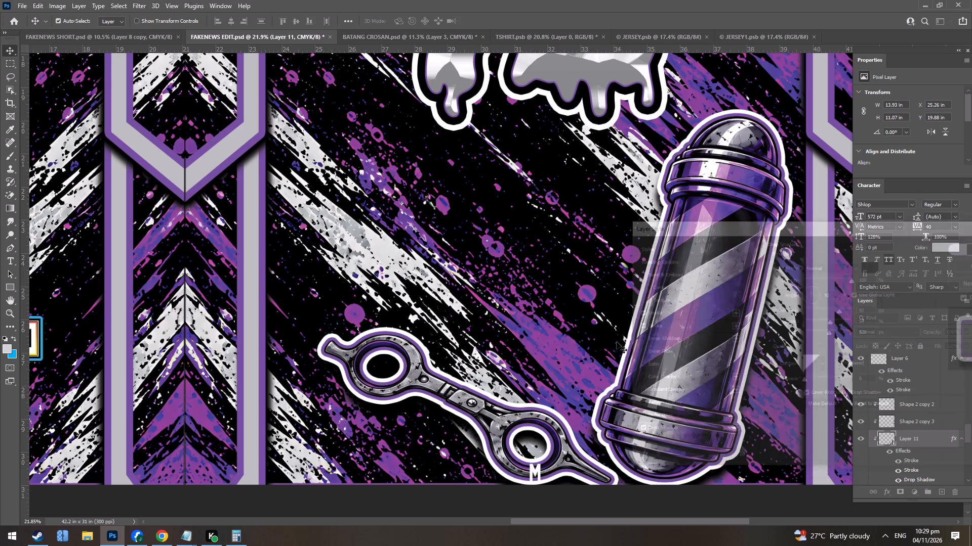
Compare the scissors and barber pole artwork and the overall jersey layout with the jersey mockup image.
{"action": "scroll", "coordinate": [625, 391], "scroll_direction": "down", "scroll_amount": 11, "text": "alt"}
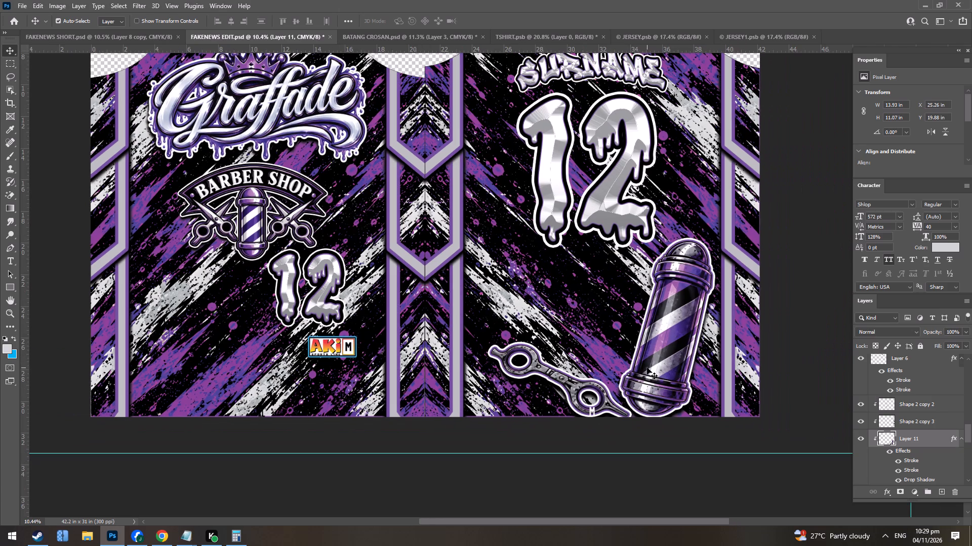
{"action": "scroll", "coordinate": [638, 368], "scroll_direction": "up", "scroll_amount": 2}
{"action": "scroll", "coordinate": [643, 366], "scroll_direction": "up", "scroll_amount": 3, "text": "alt"}
{"action": "key", "text": "alt+Tab"}
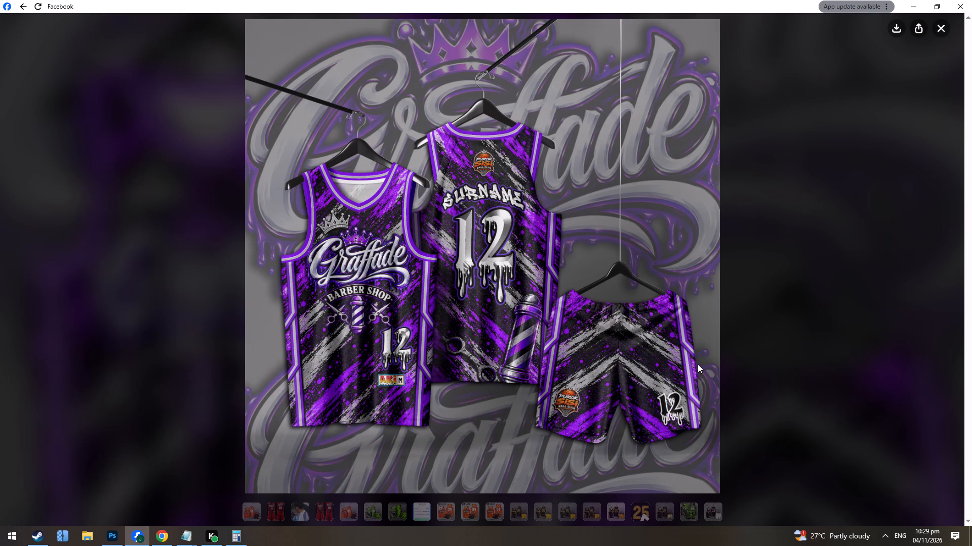
{"action": "key", "text": "alt+Tab"}
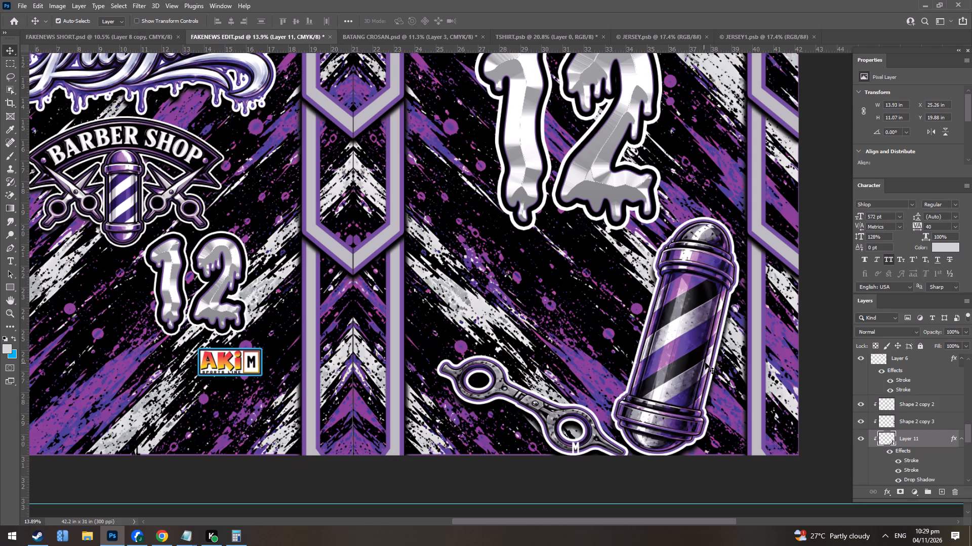
{"action": "scroll", "coordinate": [705, 362], "scroll_direction": "up", "scroll_amount": 1, "text": "alt"}
{"action": "scroll", "coordinate": [532, 351], "scroll_direction": "down", "scroll_amount": 7, "text": "alt"}
{"action": "scroll", "coordinate": [494, 297], "scroll_direction": "up", "scroll_amount": 6}
{"action": "scroll", "coordinate": [331, 321], "scroll_direction": "up", "scroll_amount": 2, "text": "alt"}
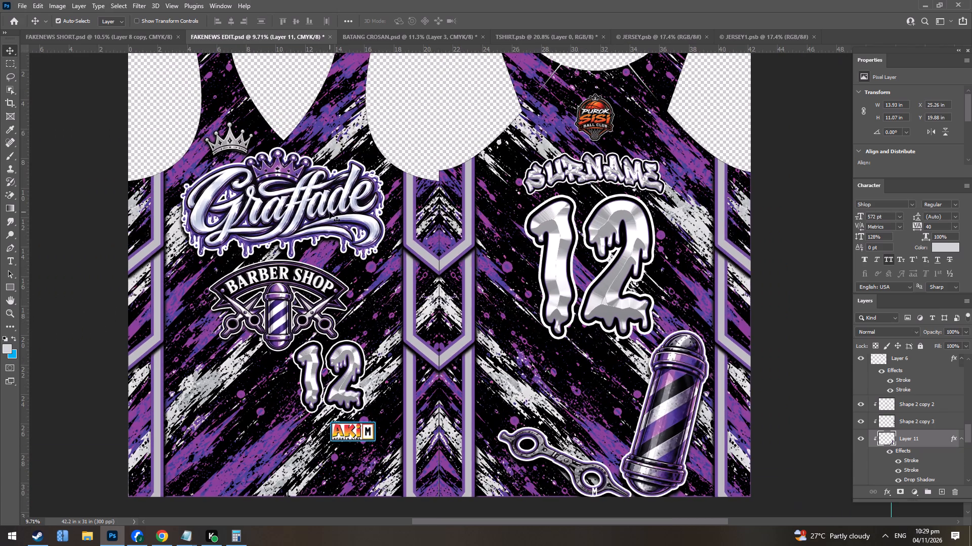
Rasterize the layer style of the Graffade logo on the jersey front.
{"action": "left_click", "coordinate": [330, 212]}
{"action": "right_click", "coordinate": [941, 369]}
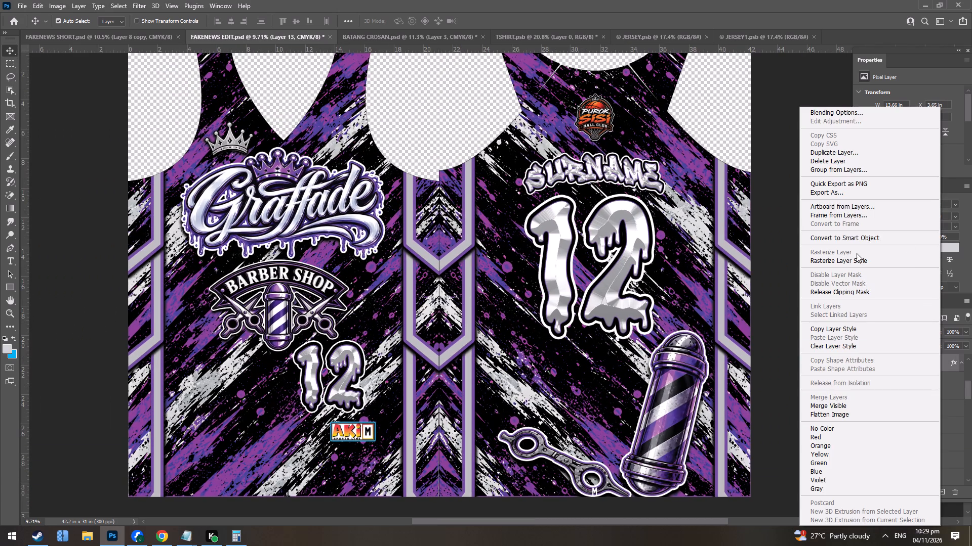
{"action": "left_click", "coordinate": [855, 261]}
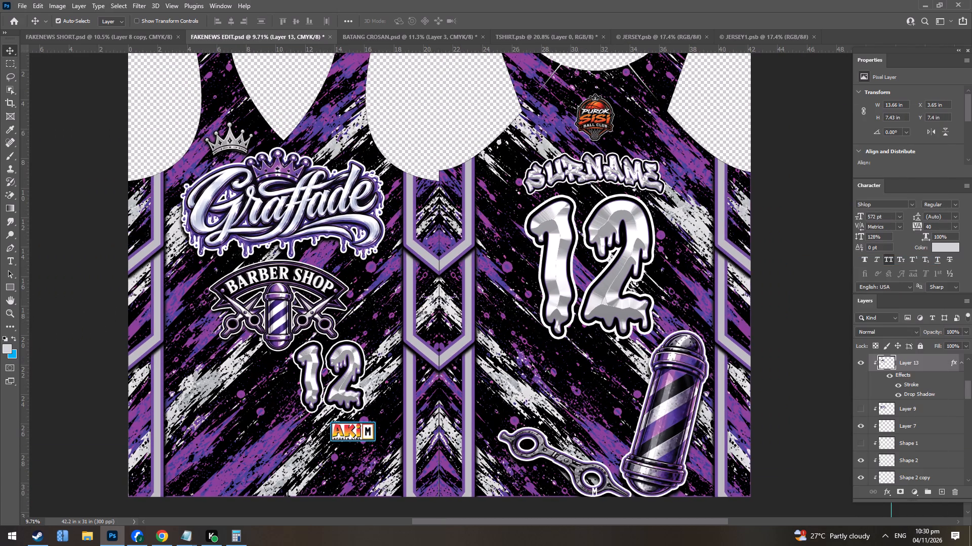
Rasterize the layer style of the Barber Shop emblem below the Graffade logo.
{"action": "scroll", "coordinate": [393, 266], "scroll_direction": "up", "scroll_amount": 3, "text": "alt"}
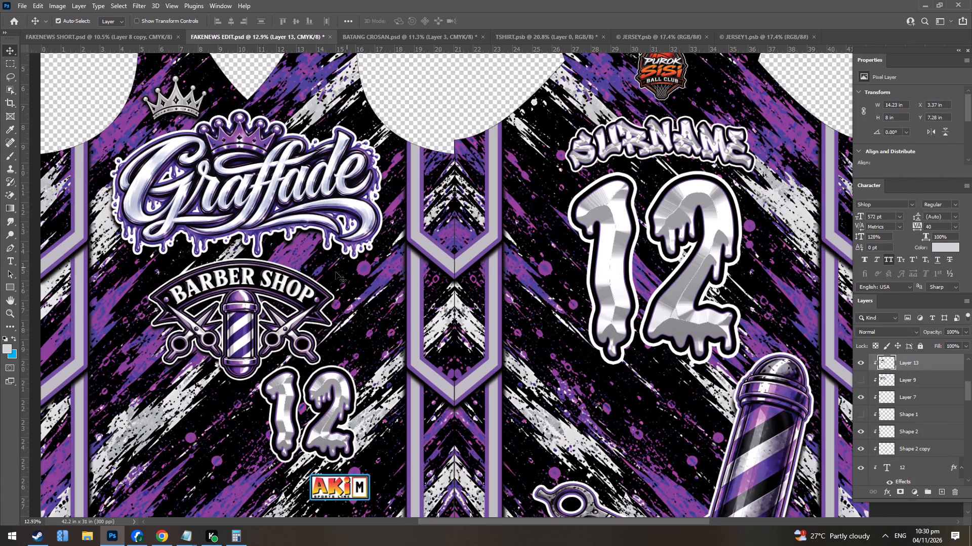
{"action": "left_click", "coordinate": [237, 340]}
{"action": "right_click", "coordinate": [926, 367]}
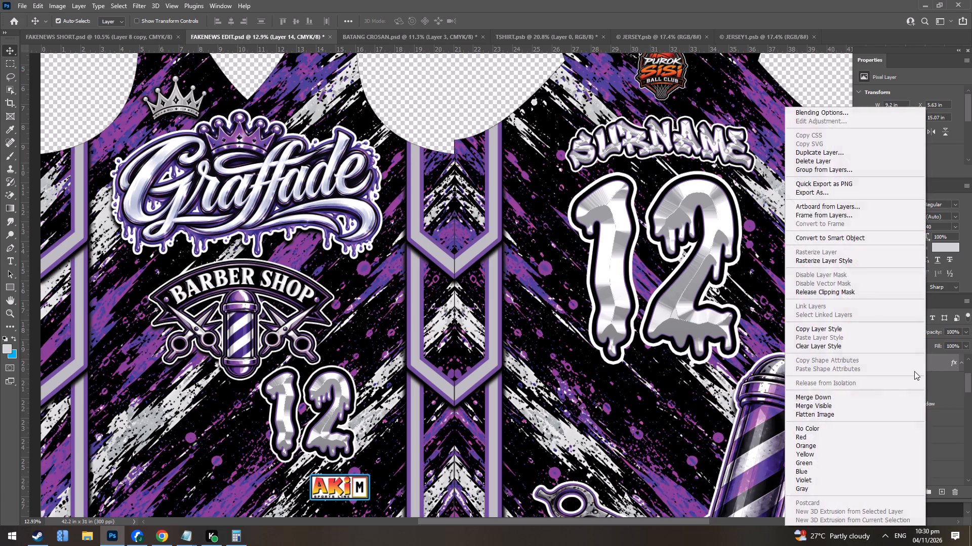
{"action": "left_click", "coordinate": [836, 263]}
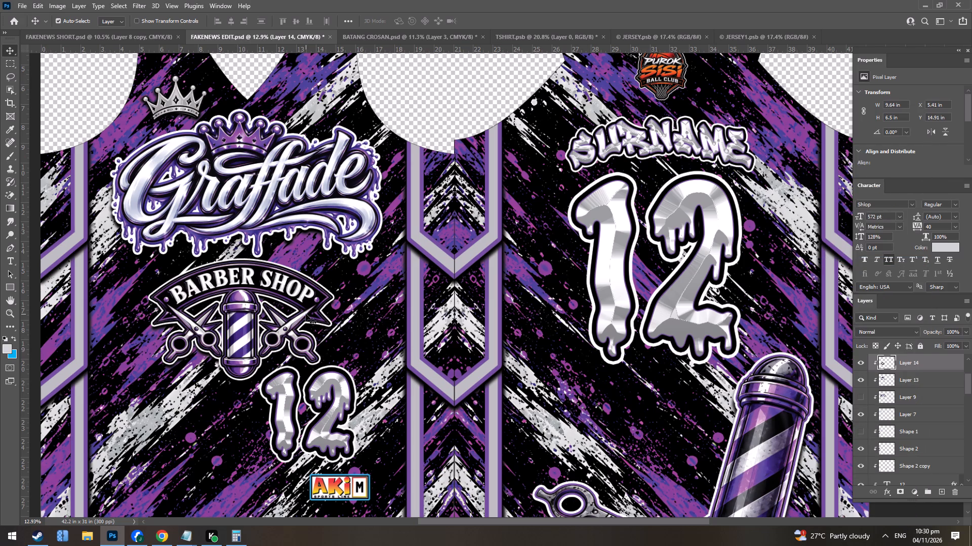
Select the silver crown layer above the Graffade logo and compare the crown with the one in the jersey mockup image.
{"action": "scroll", "coordinate": [335, 222], "scroll_direction": "down", "scroll_amount": 1, "text": "alt"}
{"action": "left_click", "coordinate": [192, 117]}
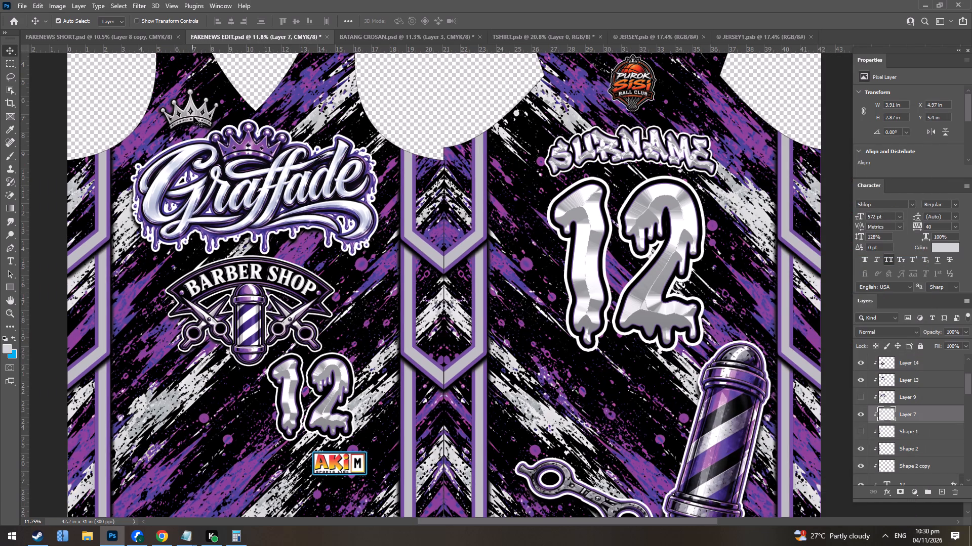
{"action": "scroll", "coordinate": [157, 144], "scroll_direction": "up", "scroll_amount": 16}
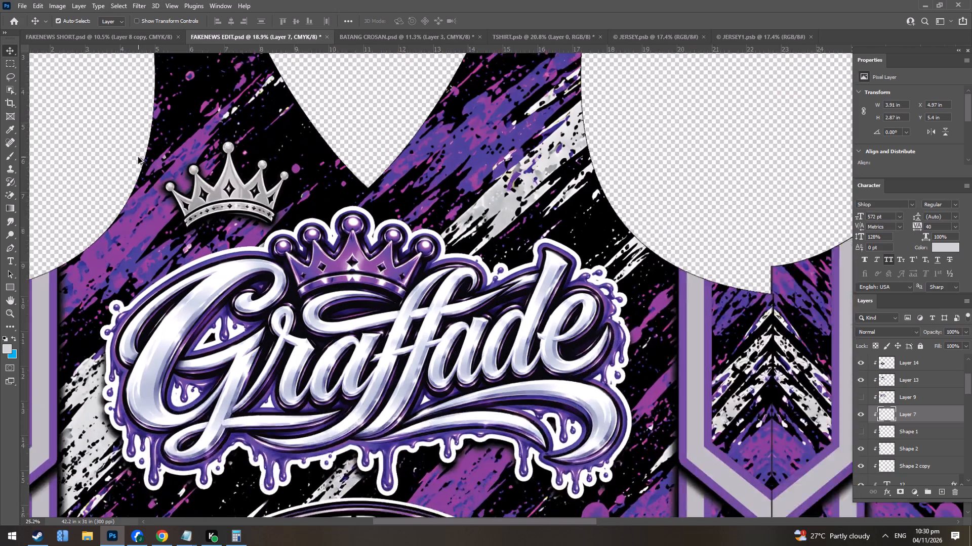
{"action": "scroll", "coordinate": [146, 182], "scroll_direction": "up", "scroll_amount": 3, "text": "alt"}
{"action": "key", "text": "alt+Tab"}
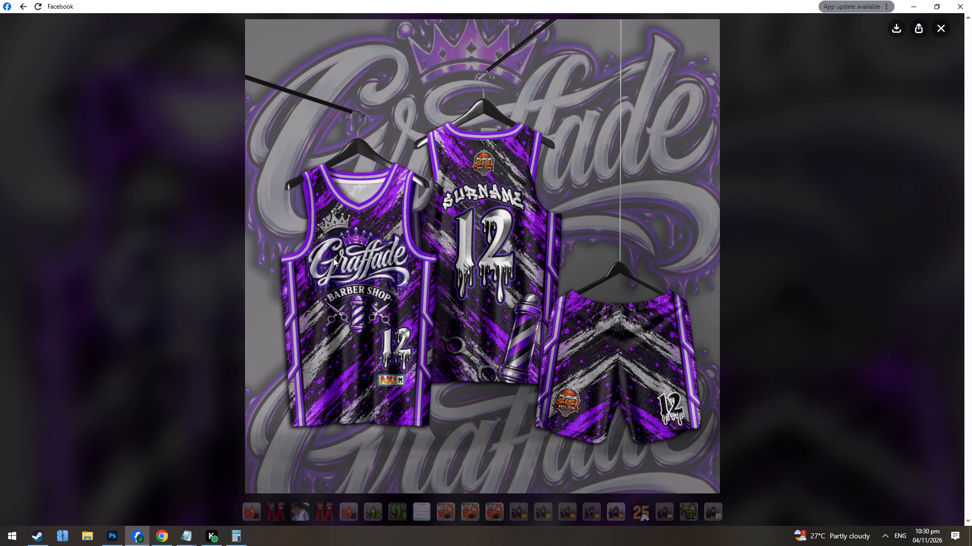
{"action": "key", "text": "alt+Tab"}
{"action": "scroll", "coordinate": [262, 190], "scroll_direction": "up", "scroll_amount": 4}
{"action": "key", "text": "alt+Tab"}
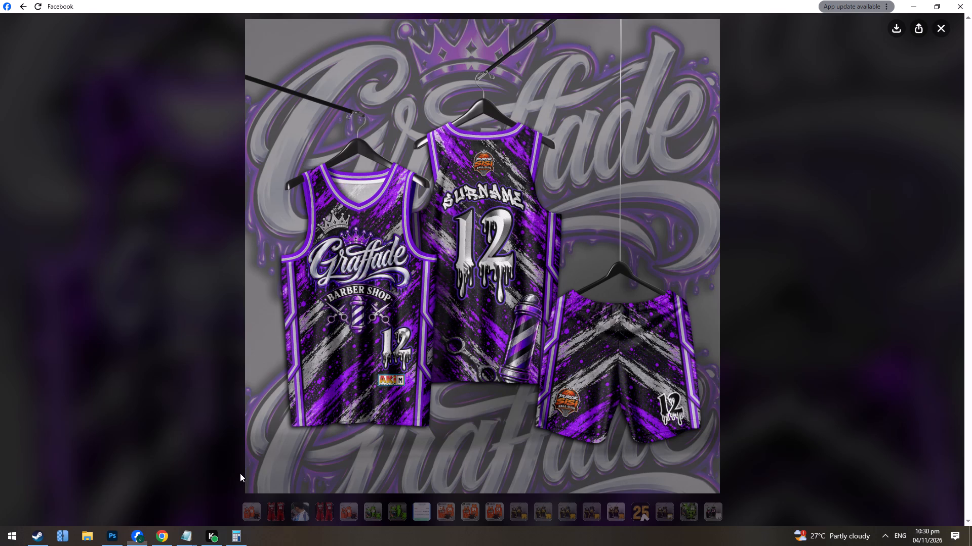
{"action": "left_click", "coordinate": [139, 538]}
Examine the silver crown's edges and shadow up close alongside the Graffade logo, and check them against the mockup again.
{"action": "left_click", "coordinate": [261, 181]}
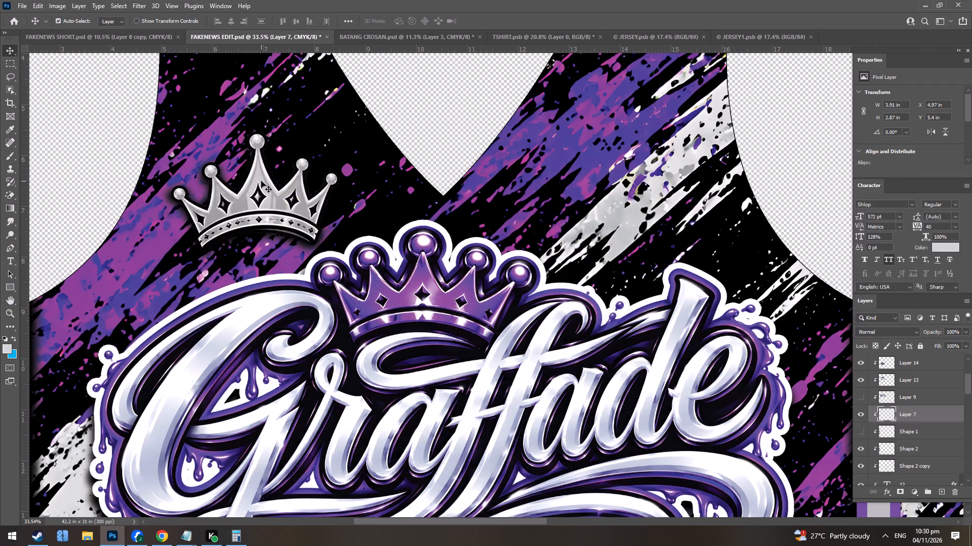
{"action": "left_click", "coordinate": [537, 270]}
{"action": "left_click", "coordinate": [256, 208]}
{"action": "scroll", "coordinate": [477, 304], "scroll_direction": "down", "scroll_amount": 3, "text": "alt"}
{"action": "scroll", "coordinate": [223, 260], "scroll_direction": "up", "scroll_amount": 7, "text": "alt"}
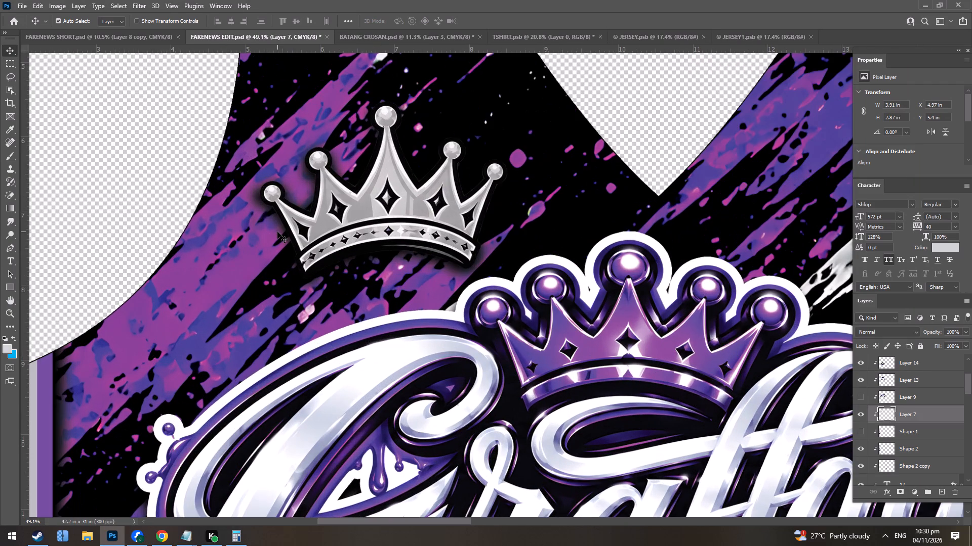
{"action": "scroll", "coordinate": [379, 188], "scroll_direction": "up", "scroll_amount": 5, "text": "alt"}
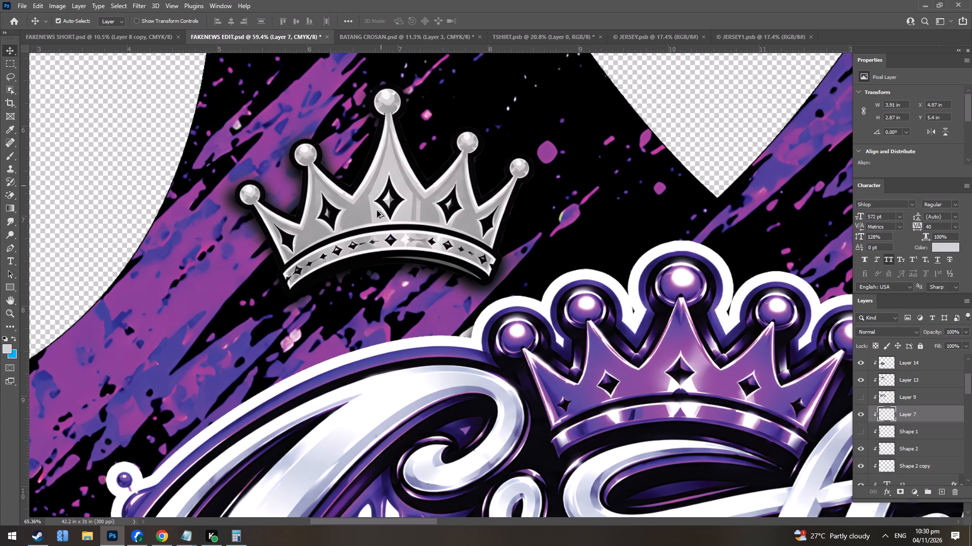
{"action": "scroll", "coordinate": [377, 211], "scroll_direction": "down", "scroll_amount": 5, "text": "alt"}
{"action": "left_click", "coordinate": [416, 208]}
{"action": "scroll", "coordinate": [534, 352], "scroll_direction": "down", "scroll_amount": 14, "text": "alt"}
{"action": "scroll", "coordinate": [476, 355], "scroll_direction": "down", "scroll_amount": 4}
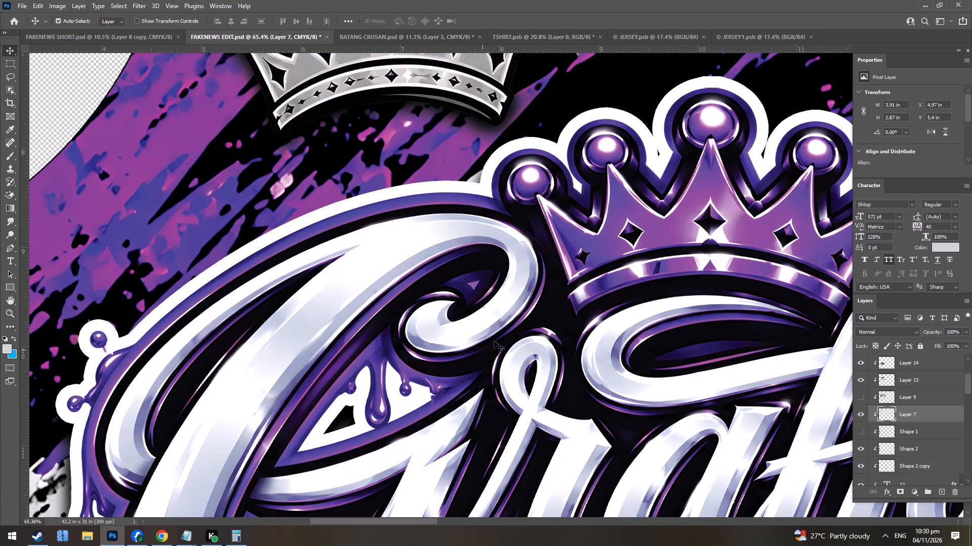
{"action": "scroll", "coordinate": [501, 333], "scroll_direction": "down", "scroll_amount": 2}
{"action": "scroll", "coordinate": [503, 333], "scroll_direction": "down", "scroll_amount": 14, "text": "alt"}
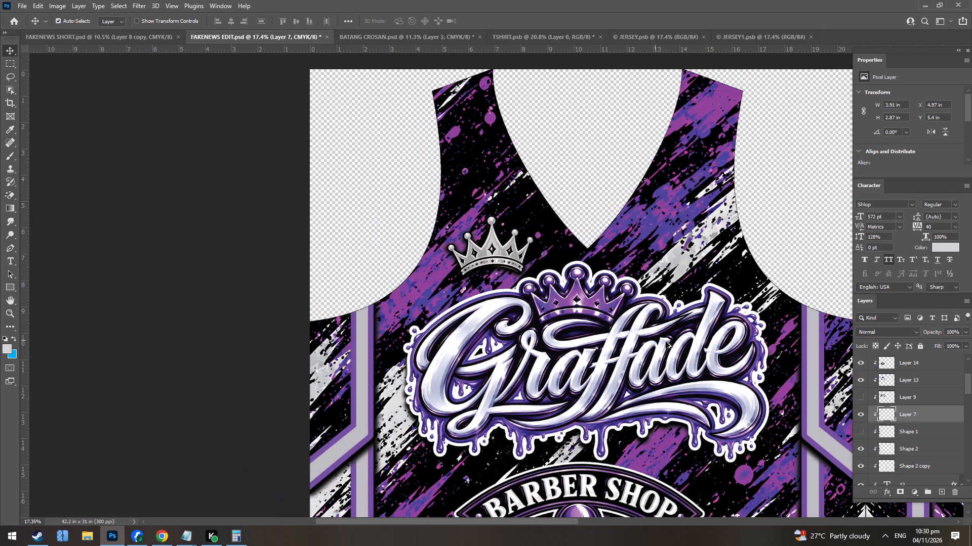
{"action": "scroll", "coordinate": [793, 333], "scroll_direction": "up", "scroll_amount": 4, "text": "alt"}
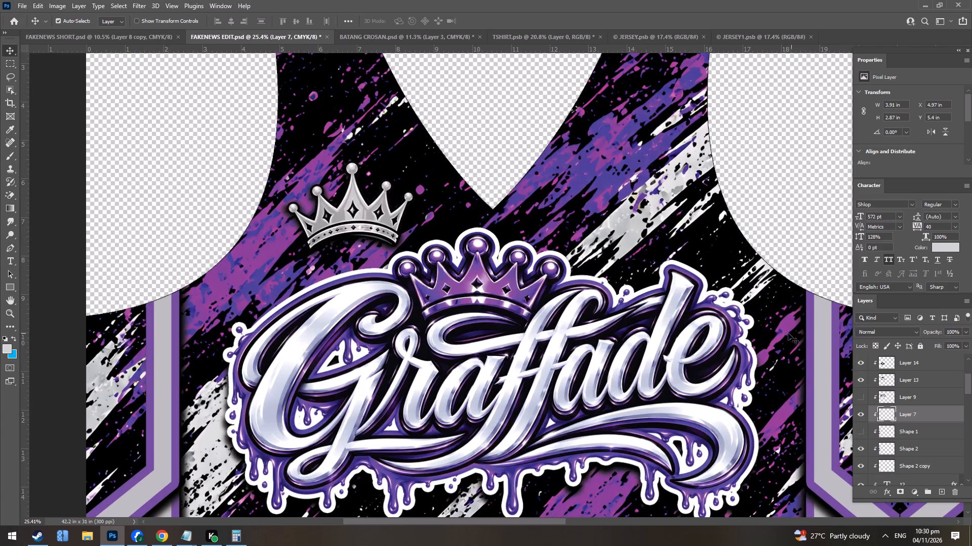
{"action": "key", "text": "alt+Tab"}
{"action": "key", "text": "alt+Tab"}
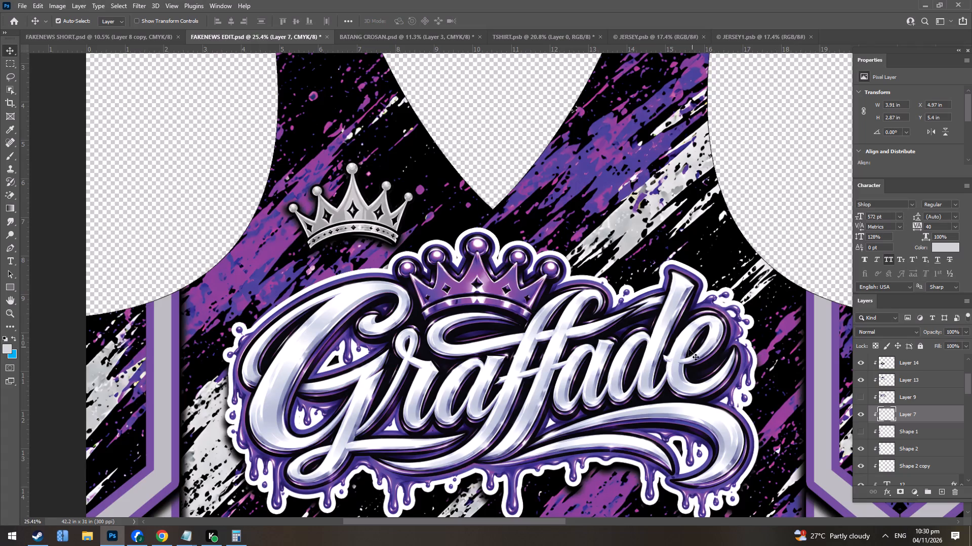
Examine the jersey front and back artwork up close and compare it with the jersey set mockup image in Facebook.
{"action": "scroll", "coordinate": [685, 352], "scroll_direction": "down", "scroll_amount": 17, "text": "alt"}
{"action": "scroll", "coordinate": [799, 390], "scroll_direction": "up", "scroll_amount": 10, "text": "alt"}
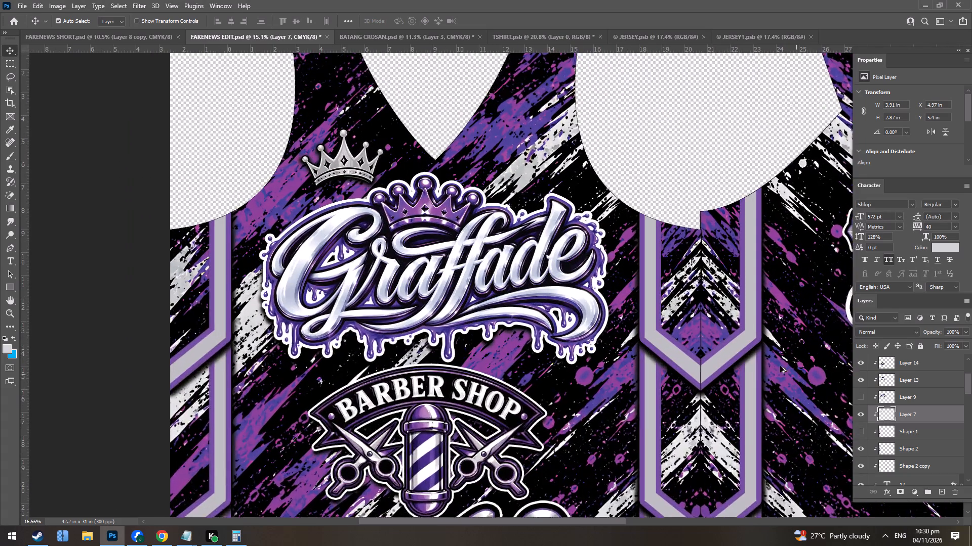
{"action": "key", "text": "alt+Tab"}
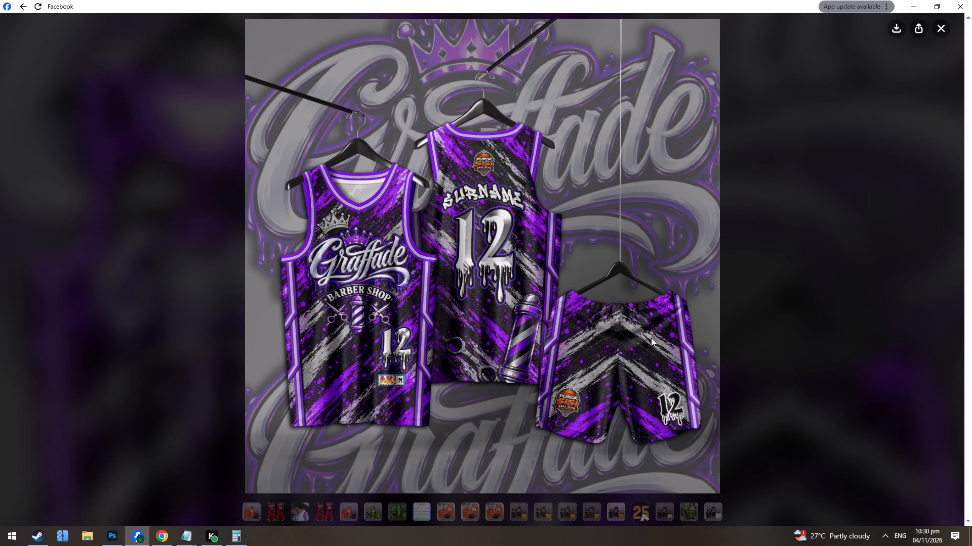
{"action": "key", "text": "alt+Tab"}
{"action": "scroll", "coordinate": [551, 355], "scroll_direction": "down", "scroll_amount": 4, "text": "alt"}
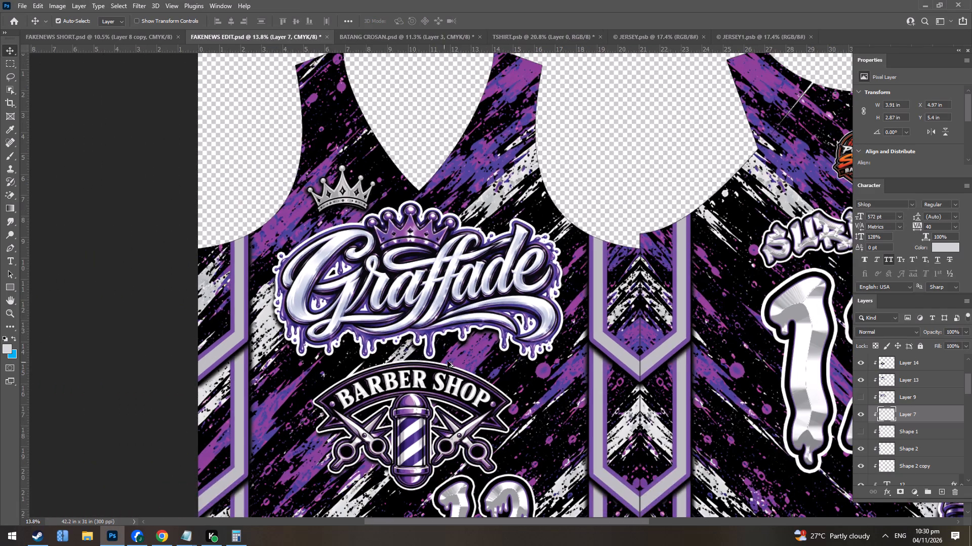
{"action": "scroll", "coordinate": [478, 356], "scroll_direction": "down", "scroll_amount": 7, "text": "alt"}
{"action": "scroll", "coordinate": [772, 405], "scroll_direction": "up", "scroll_amount": 2, "text": "alt"}
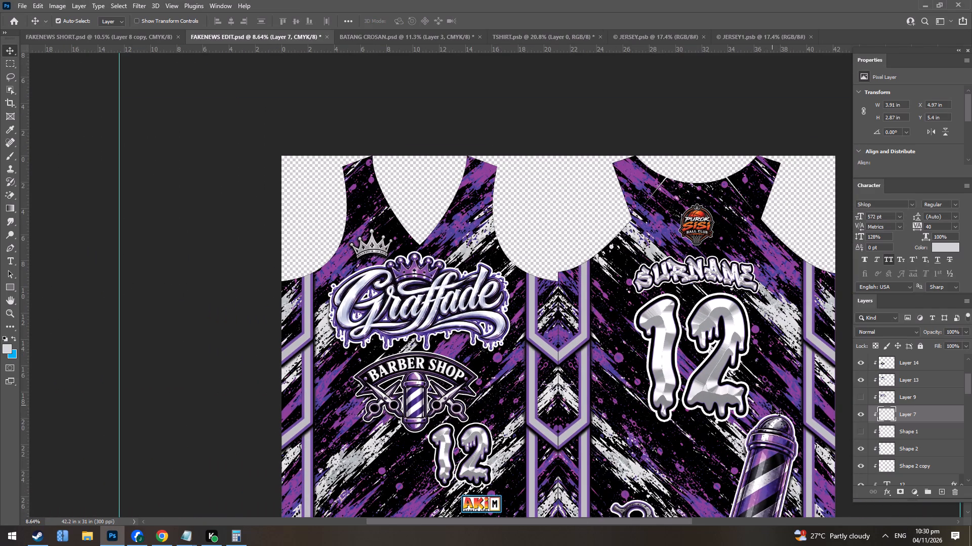
{"action": "scroll", "coordinate": [758, 399], "scroll_direction": "up", "scroll_amount": 2, "text": "alt"}
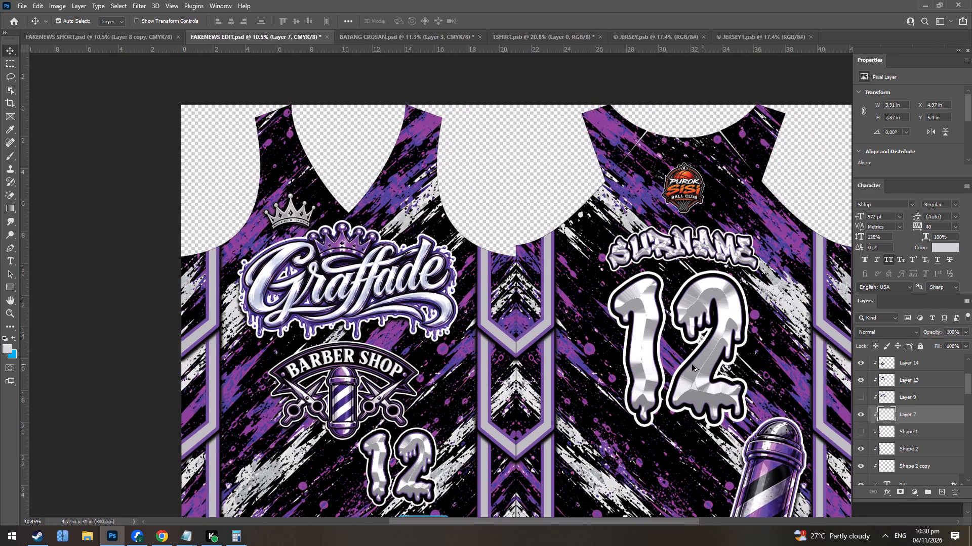
{"action": "scroll", "coordinate": [242, 360], "scroll_direction": "up", "scroll_amount": 8, "text": "alt"}
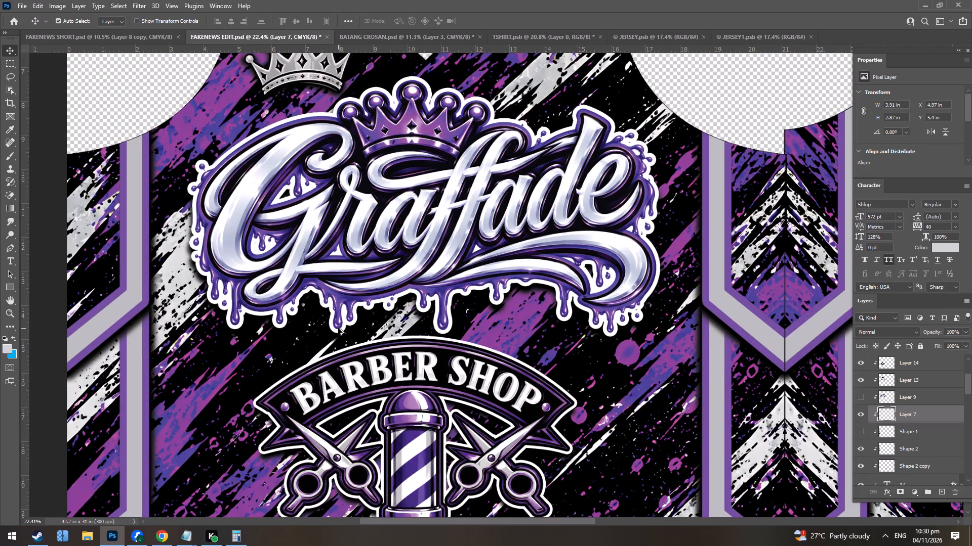
{"action": "scroll", "coordinate": [478, 258], "scroll_direction": "up", "scroll_amount": 2, "text": "alt"}
{"action": "left_click", "coordinate": [524, 247]}
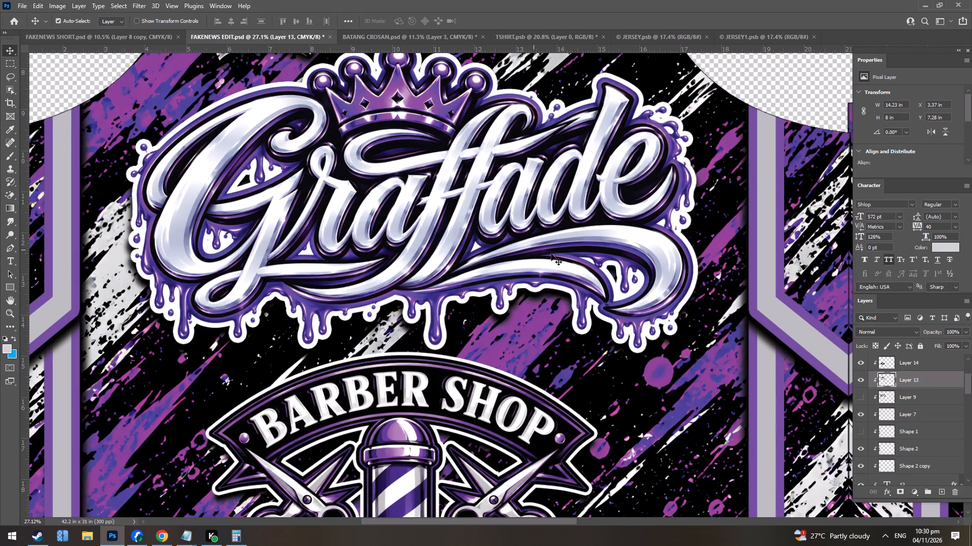
{"action": "scroll", "coordinate": [640, 365], "scroll_direction": "down", "scroll_amount": 3, "text": "alt"}
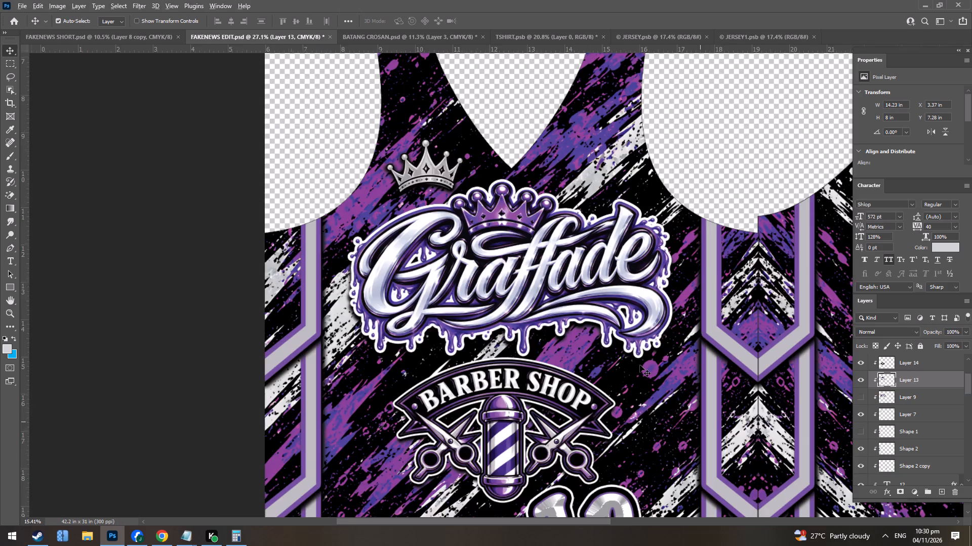
{"action": "scroll", "coordinate": [640, 365], "scroll_direction": "down", "scroll_amount": 20, "text": "alt"}
{"action": "scroll", "coordinate": [640, 365], "scroll_direction": "down", "scroll_amount": 5, "text": "alt"}
{"action": "scroll", "coordinate": [816, 407], "scroll_direction": "up", "scroll_amount": 10, "text": "alt"}
{"action": "scroll", "coordinate": [761, 413], "scroll_direction": "down", "scroll_amount": 1, "text": "alt"}
{"action": "scroll", "coordinate": [760, 413], "scroll_direction": "up", "scroll_amount": 3, "text": "alt"}
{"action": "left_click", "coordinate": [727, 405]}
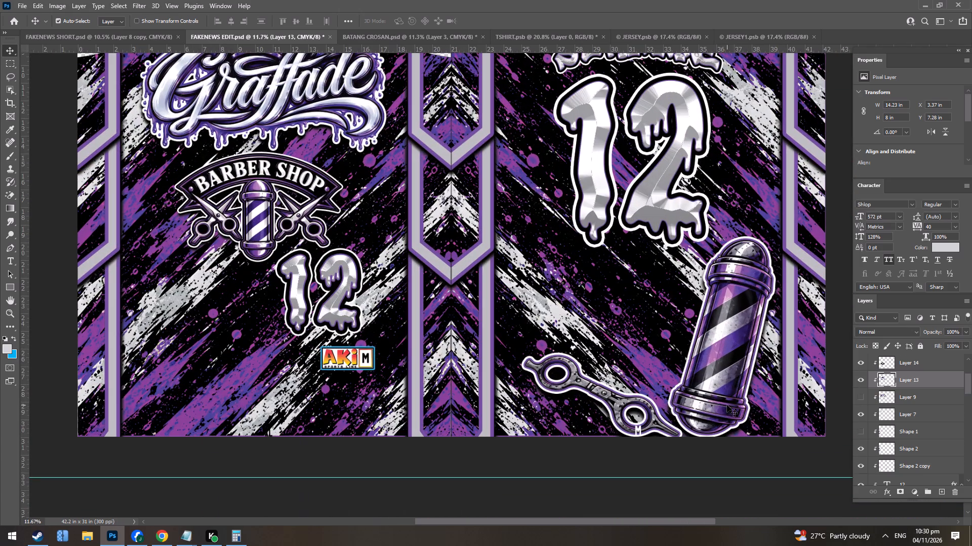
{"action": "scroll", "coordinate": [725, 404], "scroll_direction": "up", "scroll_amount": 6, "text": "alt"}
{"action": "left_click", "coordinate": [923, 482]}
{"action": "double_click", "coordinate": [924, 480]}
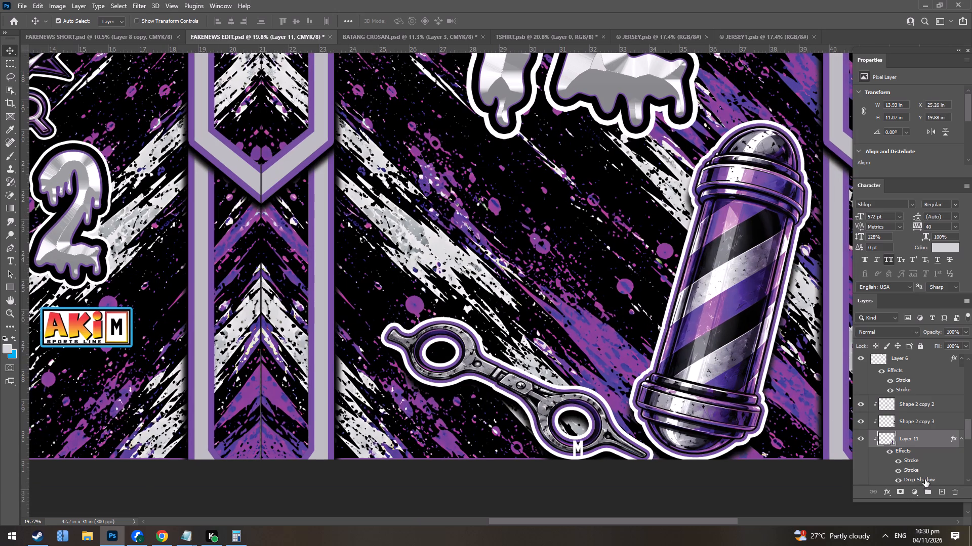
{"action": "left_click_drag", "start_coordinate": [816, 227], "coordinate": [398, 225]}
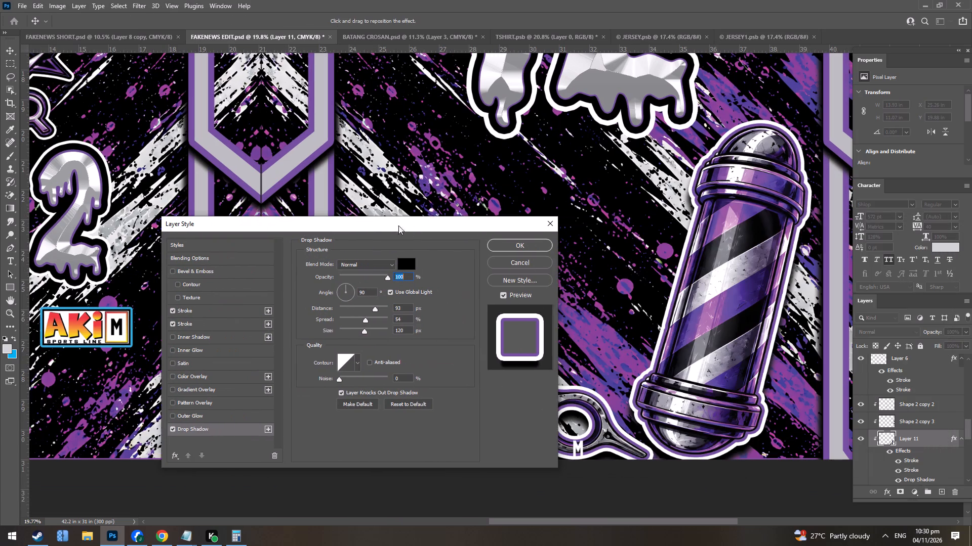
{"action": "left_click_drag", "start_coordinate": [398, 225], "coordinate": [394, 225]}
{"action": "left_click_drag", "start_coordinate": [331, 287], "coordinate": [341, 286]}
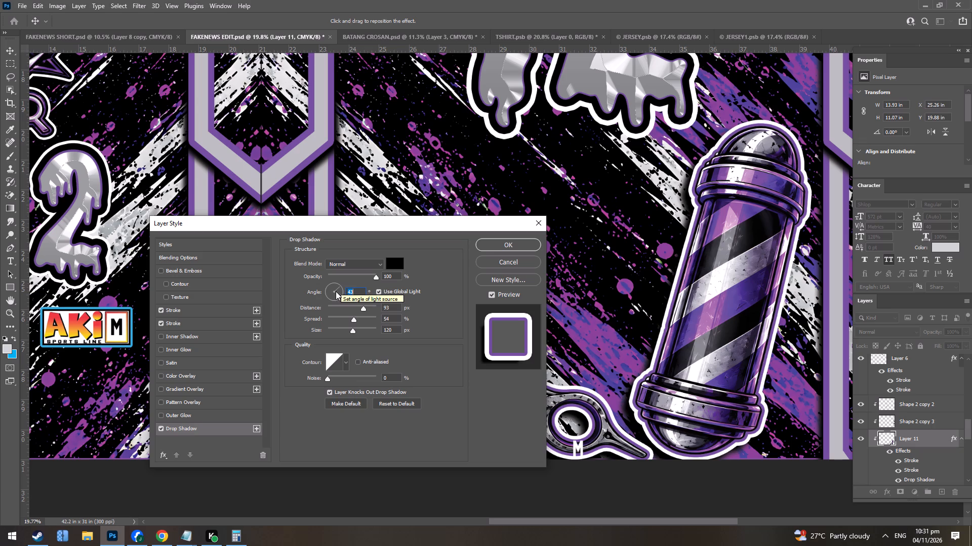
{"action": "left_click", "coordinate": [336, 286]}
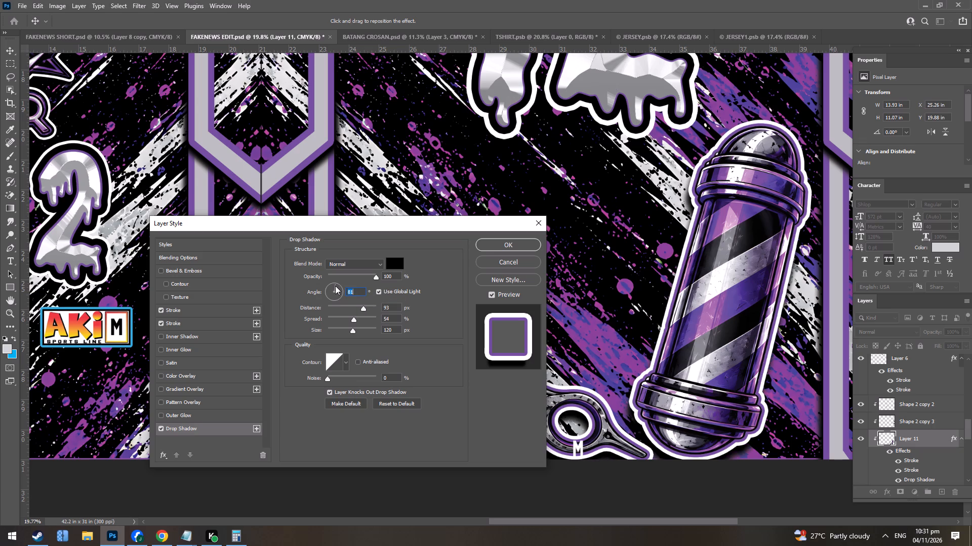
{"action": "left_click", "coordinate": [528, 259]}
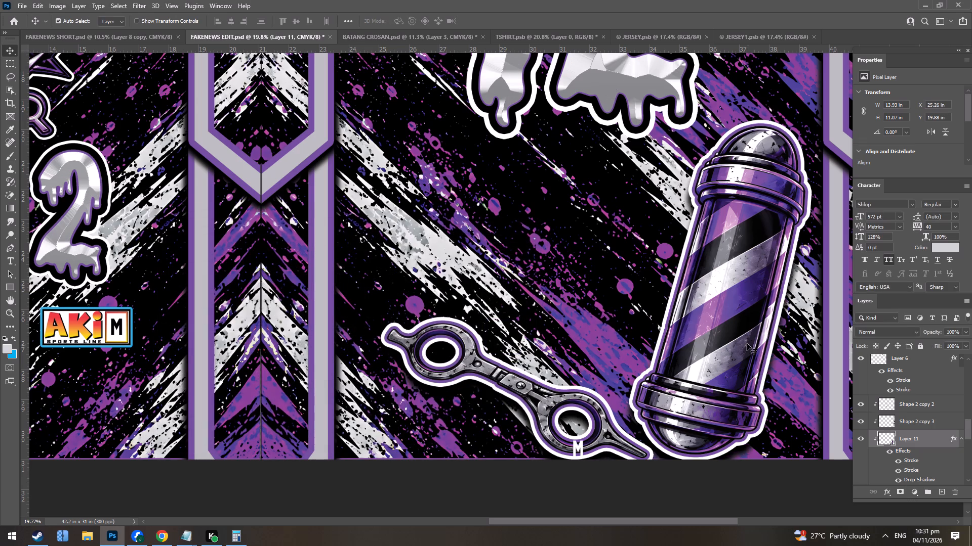
Examine the scissors and barber pole artwork against the whole jersey front and back layout.
{"action": "left_click", "coordinate": [706, 336]}
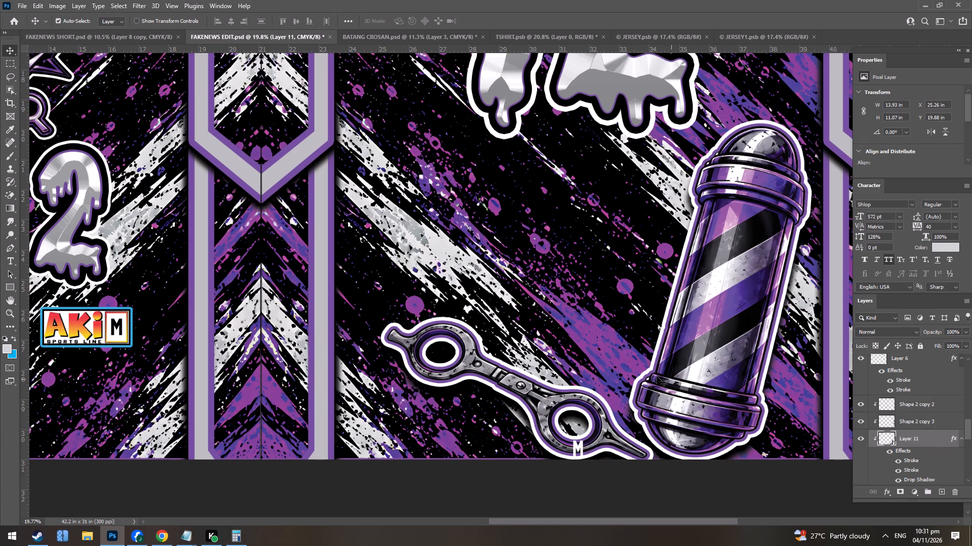
{"action": "scroll", "coordinate": [603, 372], "scroll_direction": "down", "scroll_amount": 5, "text": "alt"}
{"action": "scroll", "coordinate": [614, 355], "scroll_direction": "up", "scroll_amount": 2, "text": "alt"}
{"action": "scroll", "coordinate": [618, 348], "scroll_direction": "down", "scroll_amount": 3, "text": "alt"}
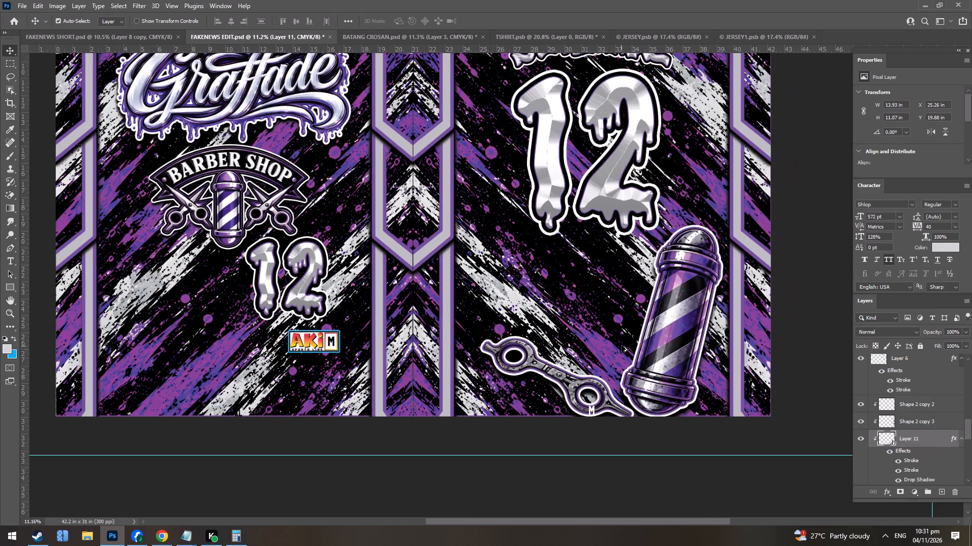
{"action": "scroll", "coordinate": [624, 344], "scroll_direction": "up", "scroll_amount": 6, "text": "alt"}
{"action": "scroll", "coordinate": [624, 346], "scroll_direction": "down", "scroll_amount": 6, "text": "alt"}
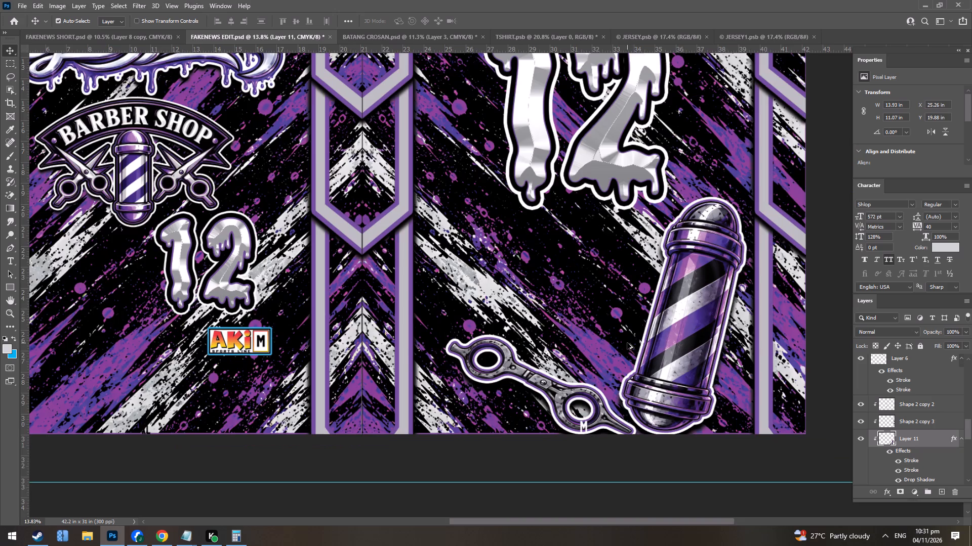
{"action": "scroll", "coordinate": [627, 343], "scroll_direction": "down", "scroll_amount": 2, "text": "alt"}
{"action": "scroll", "coordinate": [627, 267], "scroll_direction": "up", "scroll_amount": 4}
{"action": "scroll", "coordinate": [398, 146], "scroll_direction": "up", "scroll_amount": 11}
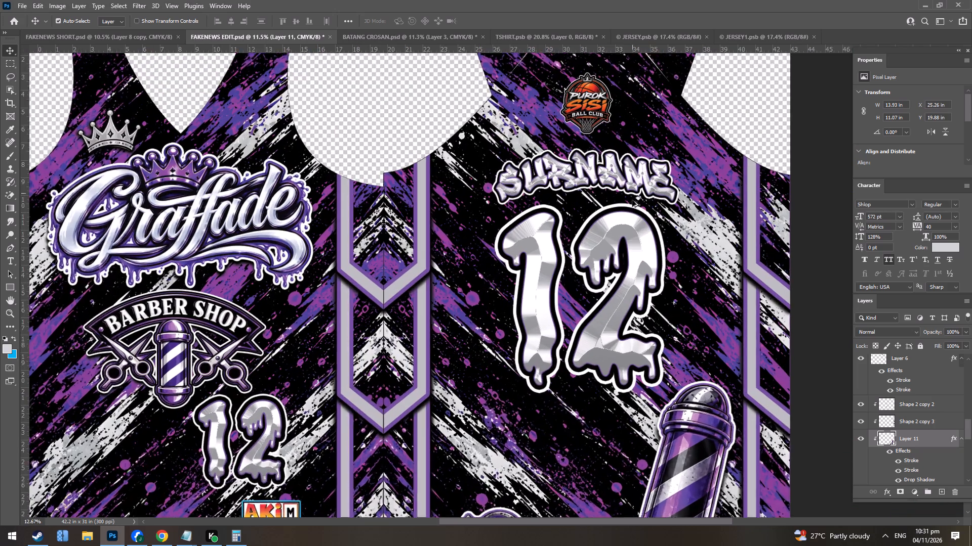
{"action": "scroll", "coordinate": [632, 200], "scroll_direction": "up", "scroll_amount": 1}
{"action": "left_click", "coordinate": [638, 245]}
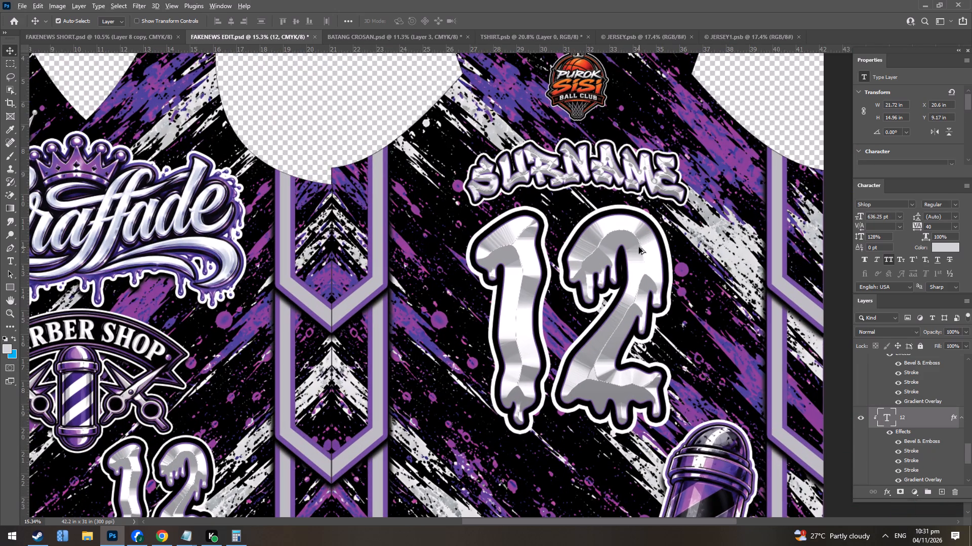
Examine the back number 12 and the scissors and barber pole artwork against the full jersey layout and the Facebook mockup.
{"action": "scroll", "coordinate": [641, 251], "scroll_direction": "down", "scroll_amount": 11, "text": "alt"}
{"action": "scroll", "coordinate": [622, 255], "scroll_direction": "up", "scroll_amount": 4}
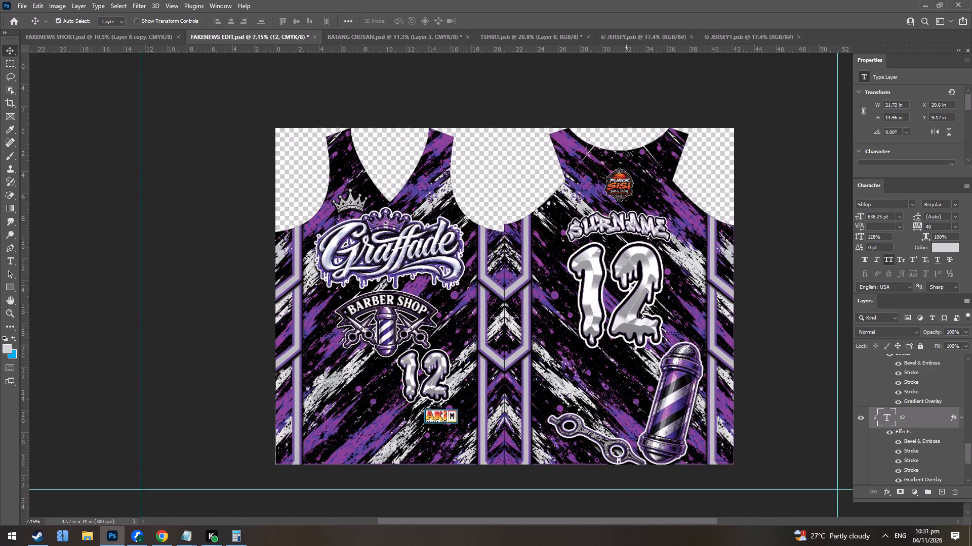
{"action": "scroll", "coordinate": [677, 422], "scroll_direction": "up", "scroll_amount": 4, "text": "alt"}
{"action": "left_click", "coordinate": [676, 417]}
{"action": "scroll", "coordinate": [646, 431], "scroll_direction": "up", "scroll_amount": 4, "text": "alt"}
{"action": "left_click", "coordinate": [676, 419]}
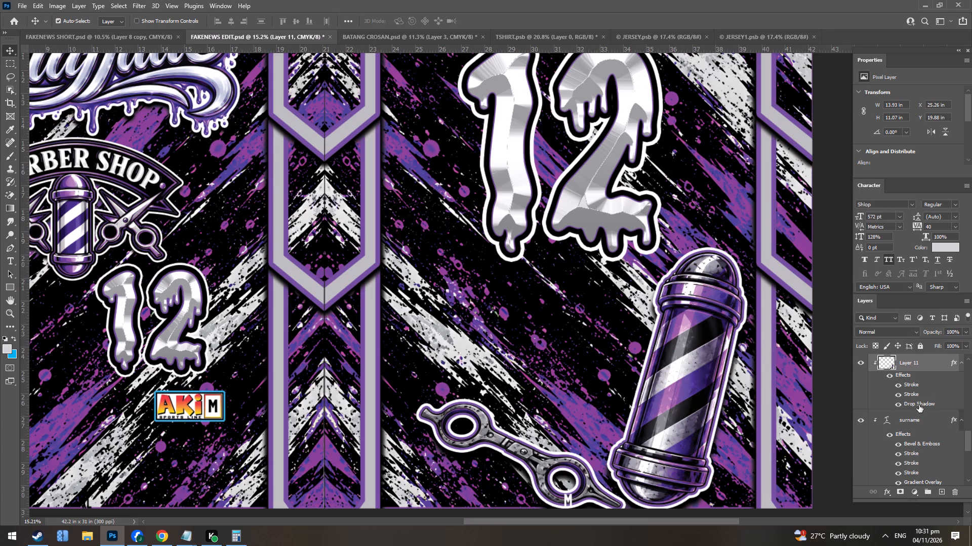
{"action": "scroll", "coordinate": [548, 376], "scroll_direction": "down", "scroll_amount": 8, "text": "alt"}
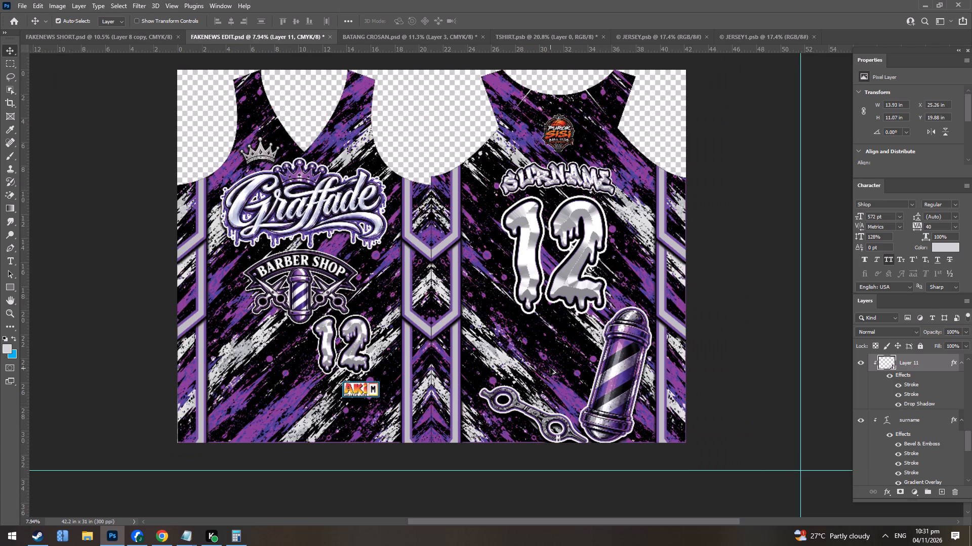
{"action": "scroll", "coordinate": [554, 346], "scroll_direction": "down", "scroll_amount": 3, "text": "alt"}
{"action": "scroll", "coordinate": [530, 287], "scroll_direction": "up", "scroll_amount": 6}
{"action": "scroll", "coordinate": [396, 318], "scroll_direction": "down", "scroll_amount": 4, "text": "alt"}
{"action": "scroll", "coordinate": [328, 352], "scroll_direction": "up", "scroll_amount": 2, "text": "alt"}
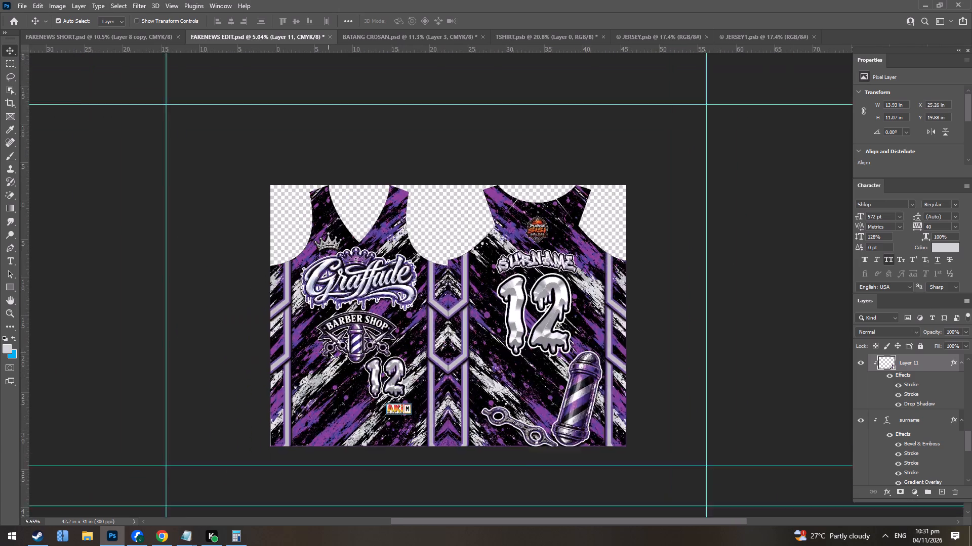
{"action": "scroll", "coordinate": [328, 352], "scroll_direction": "up", "scroll_amount": 2, "text": "alt"}
{"action": "key", "text": "alt+Tab"}
{"action": "key", "text": "alt+Tab"}
Bring up the Notepad order computation for 24 adult and 2 kids pieces and close it without saving.
{"action": "left_click", "coordinate": [178, 533]}
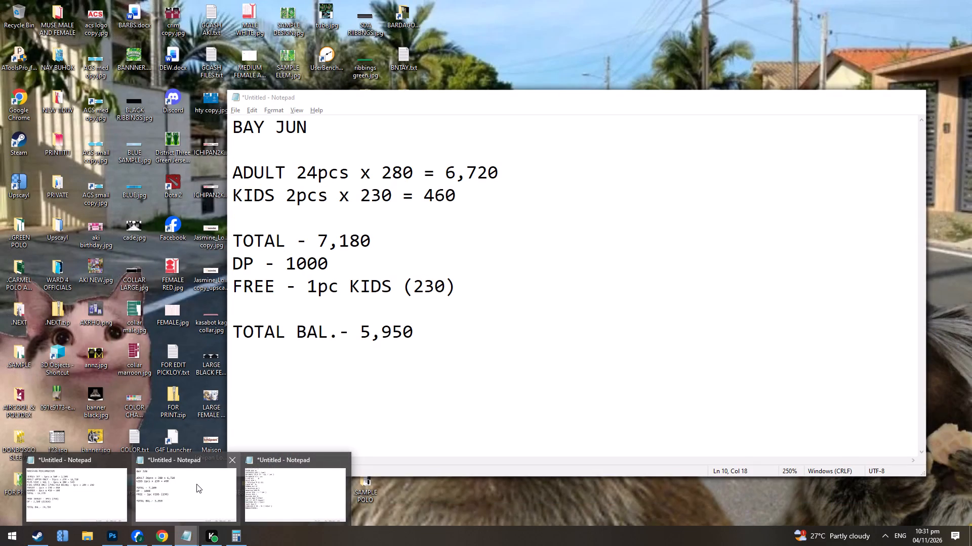
{"action": "left_click", "coordinate": [196, 484]}
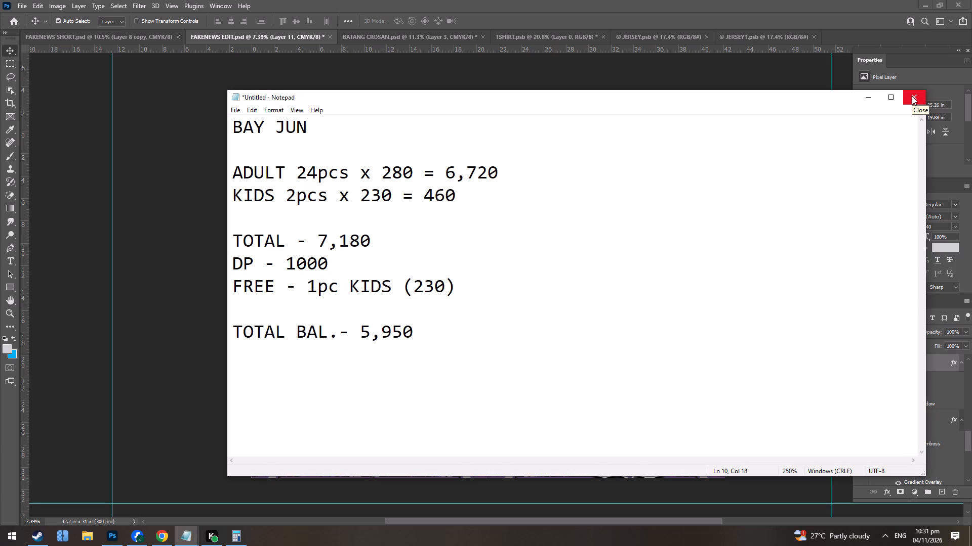
{"action": "left_click", "coordinate": [912, 96]}
{"action": "left_click", "coordinate": [491, 269]}
Switch to the jersey set mockup image in Facebook.
{"action": "key", "text": "alt+Tab"}
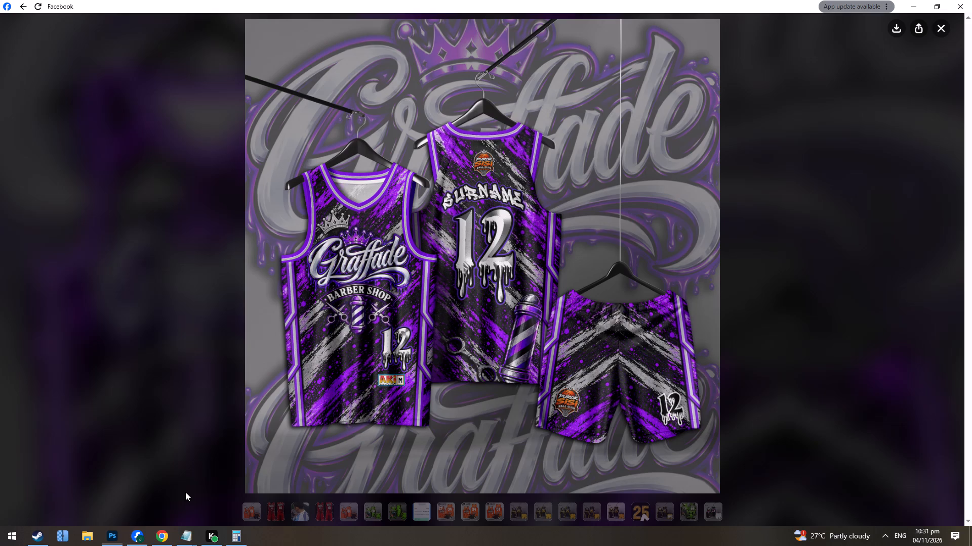
Bring up the Bantayan Merchandiser price note in Notepad and close it without saving.
{"action": "key", "text": "alt+Tab"}
{"action": "left_click", "coordinate": [188, 540]}
{"action": "left_click", "coordinate": [144, 487]}
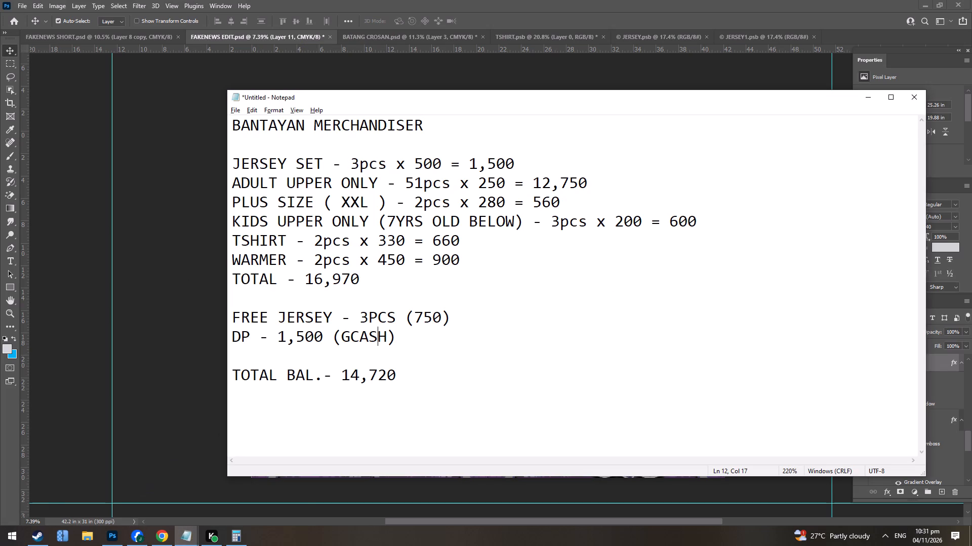
{"action": "scroll", "coordinate": [391, 326], "scroll_direction": "up", "scroll_amount": 4}
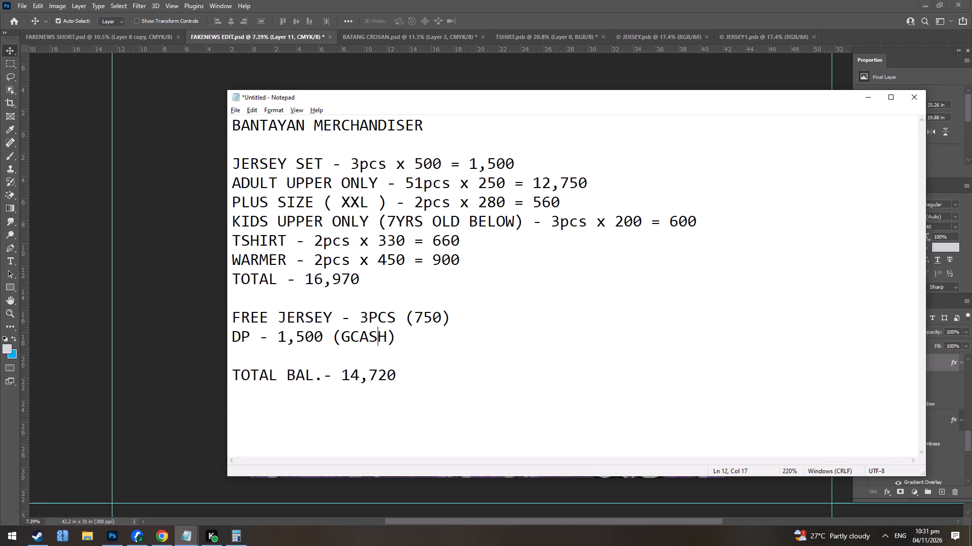
{"action": "left_click", "coordinate": [918, 94]}
{"action": "left_click", "coordinate": [500, 272]}
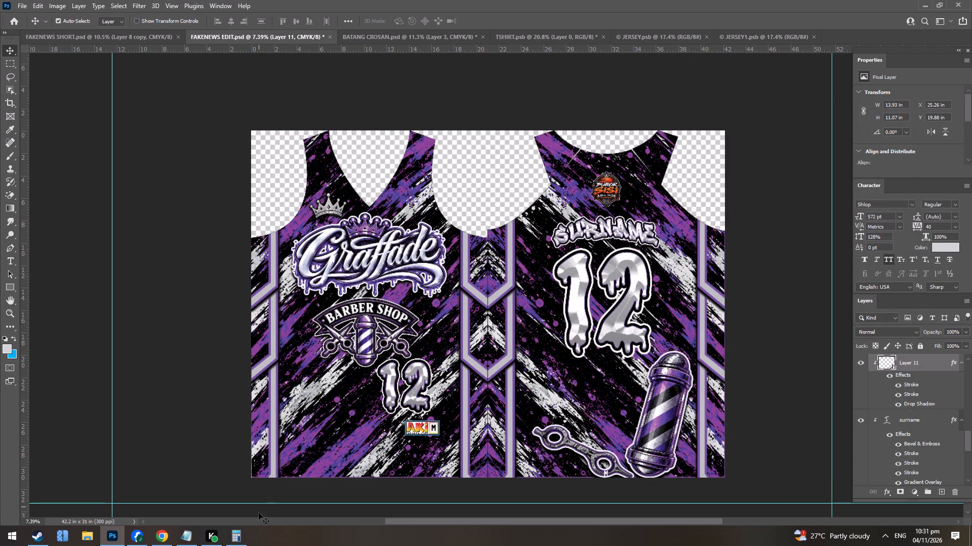
Switch to the jersey order list in Notepad and highlight the Jap2x entry to read its number.
{"action": "key", "text": "alt+Tab"}
{"action": "key", "text": "alt+Tab"}
{"action": "left_click", "coordinate": [183, 536]}
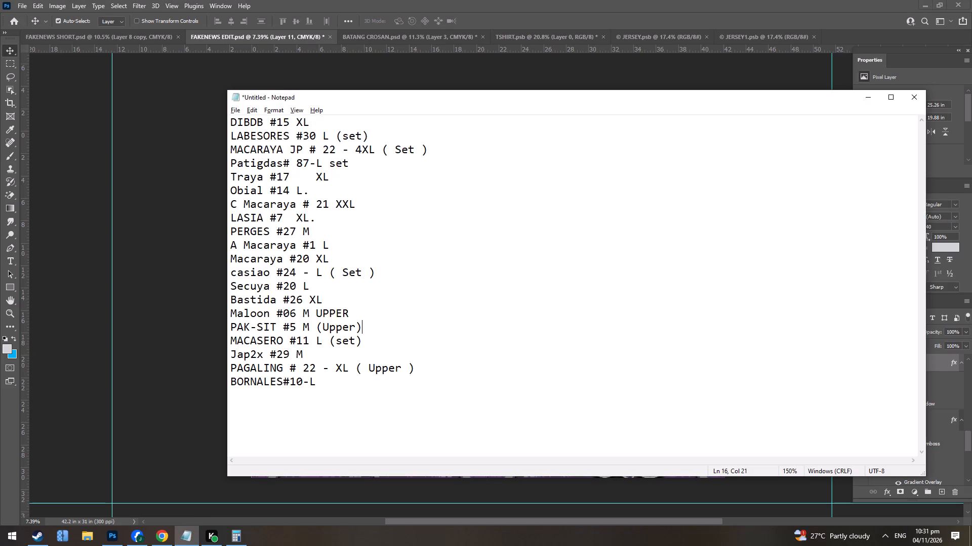
{"action": "left_click", "coordinate": [290, 391]}
{"action": "left_click", "coordinate": [331, 358]}
{"action": "left_click_drag", "start_coordinate": [316, 356], "coordinate": [217, 357]}
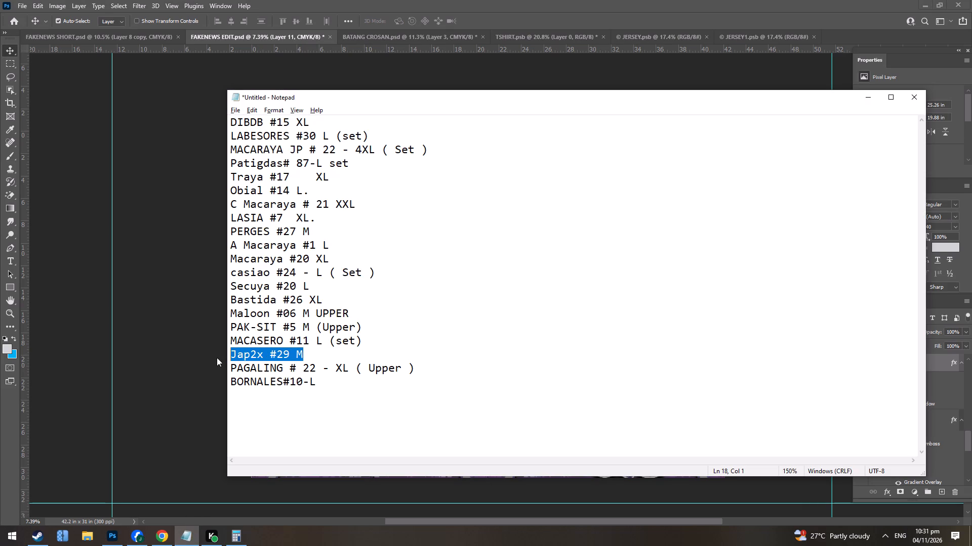
Return to Photoshop and change the large number on the jersey back to 29.
{"action": "key", "text": "alt+Tab"}
{"action": "double_click", "coordinate": [612, 309]}
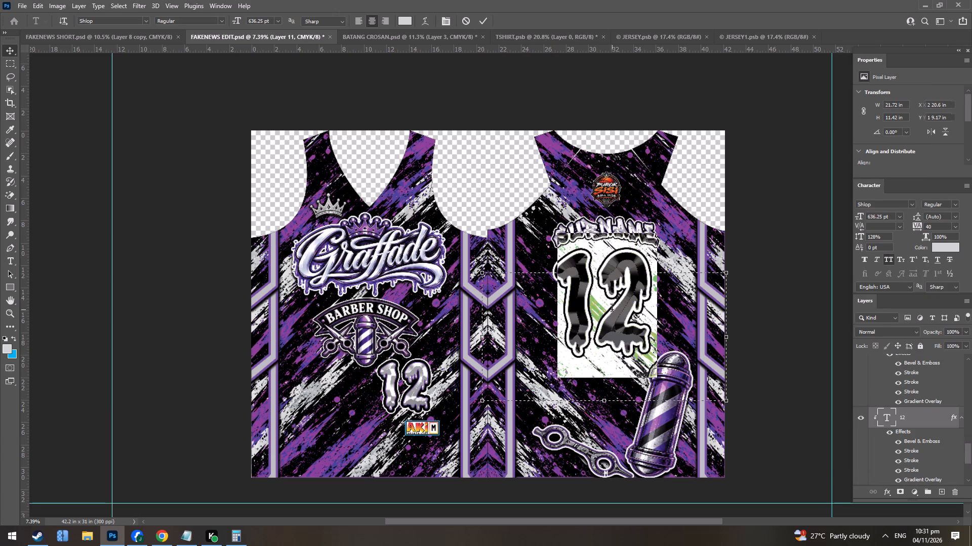
{"action": "type", "text": "29"}
{"action": "key", "text": "Return"}
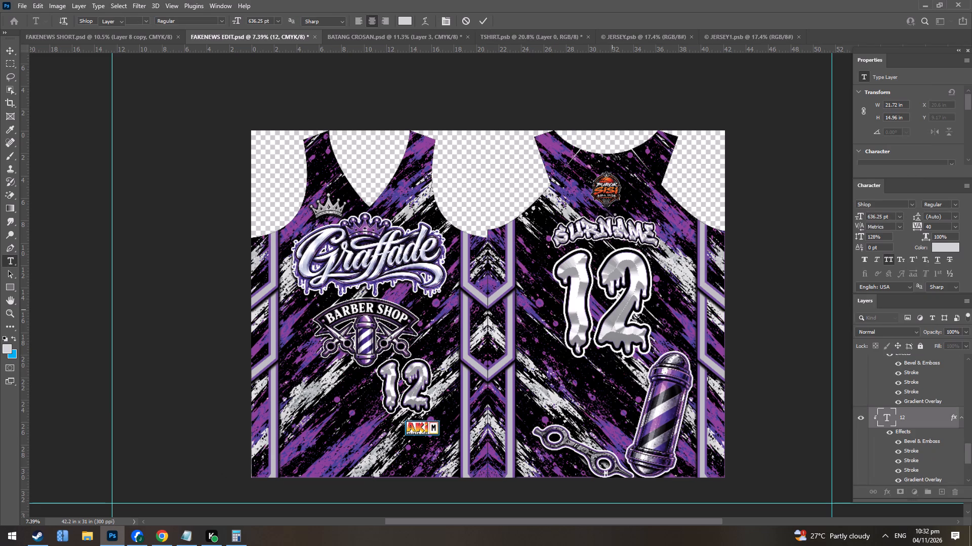
Change the small number on the jersey front, below the Barber Shop emblem, to 29.
{"action": "scroll", "coordinate": [575, 334], "scroll_direction": "up", "scroll_amount": 3, "text": "alt"}
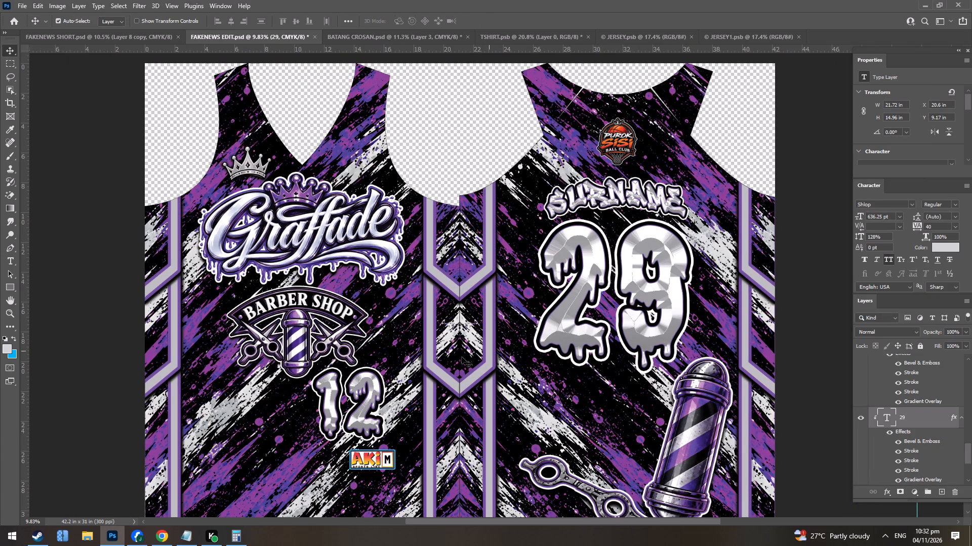
{"action": "double_click", "coordinate": [350, 397]}
{"action": "type", "text": "29"}
{"action": "key", "text": "Return"}
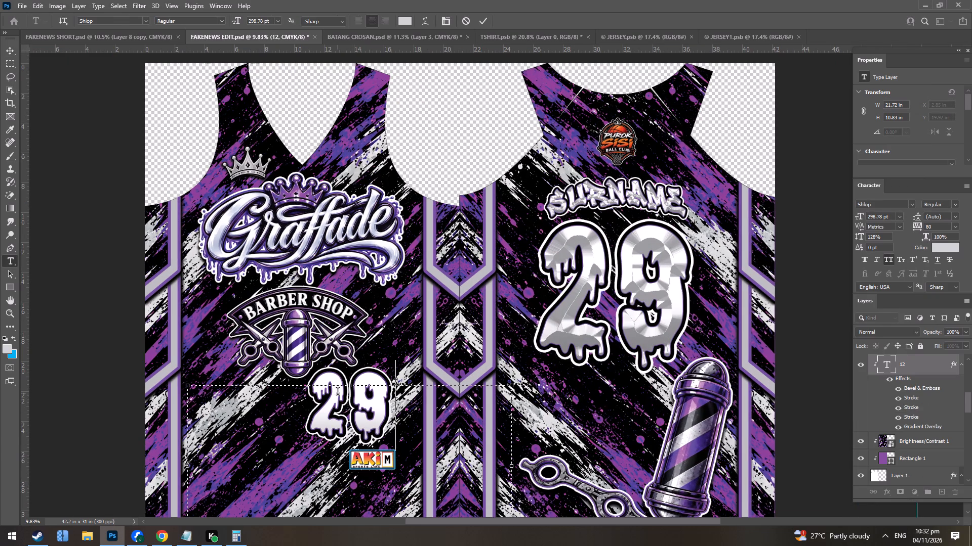
Set the font size of the front number 29 to 272 pt.
{"action": "scroll", "coordinate": [356, 389], "scroll_direction": "down", "scroll_amount": 9, "text": "alt"}
{"action": "scroll", "coordinate": [368, 410], "scroll_direction": "up", "scroll_amount": 10, "text": "alt"}
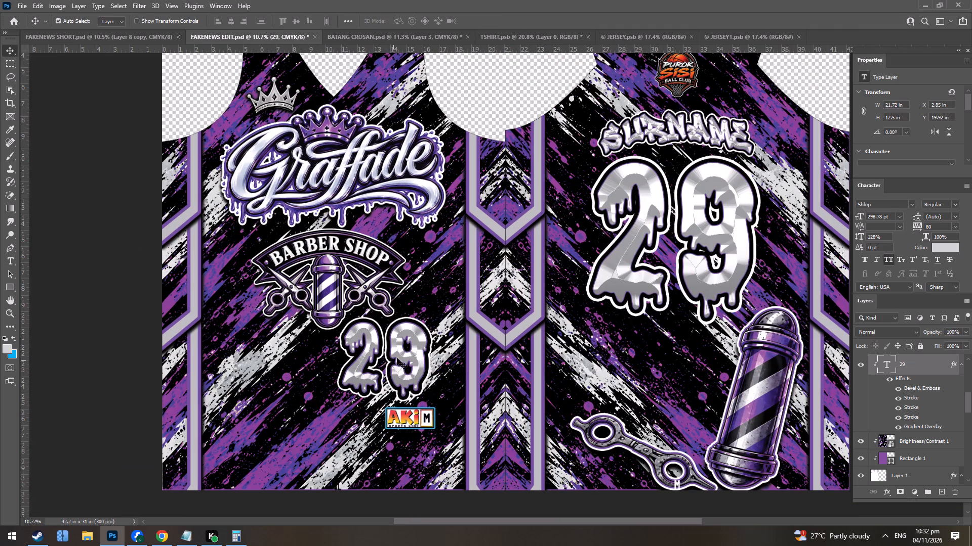
{"action": "double_click", "coordinate": [410, 352]}
{"action": "left_click_drag", "start_coordinate": [861, 215], "coordinate": [848, 220]}
{"action": "key", "text": "Return"}
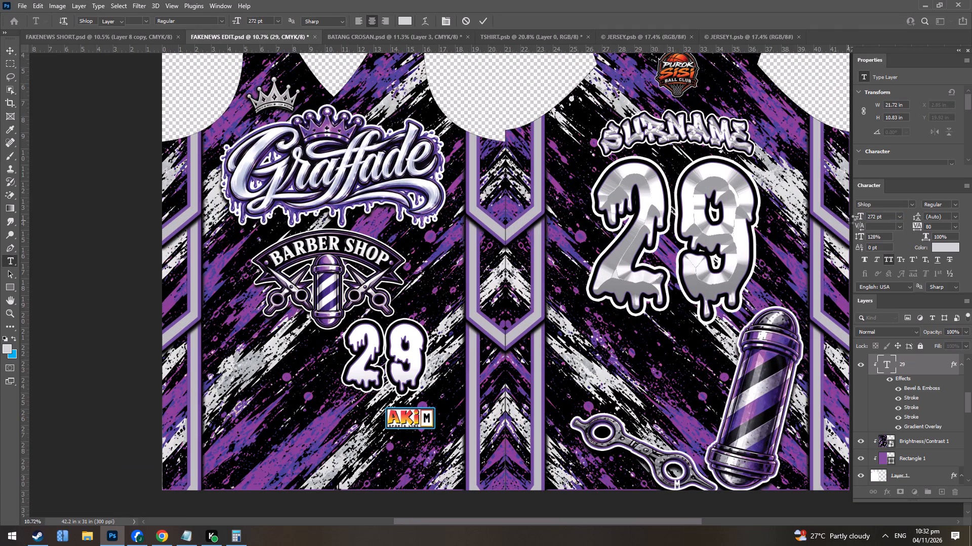
Select the front number 29 text and look through the font choices from H to N for an alternative typeface.
{"action": "scroll", "coordinate": [644, 297], "scroll_direction": "down", "scroll_amount": 5, "text": "alt"}
{"action": "scroll", "coordinate": [658, 294], "scroll_direction": "up", "scroll_amount": 4, "text": "alt"}
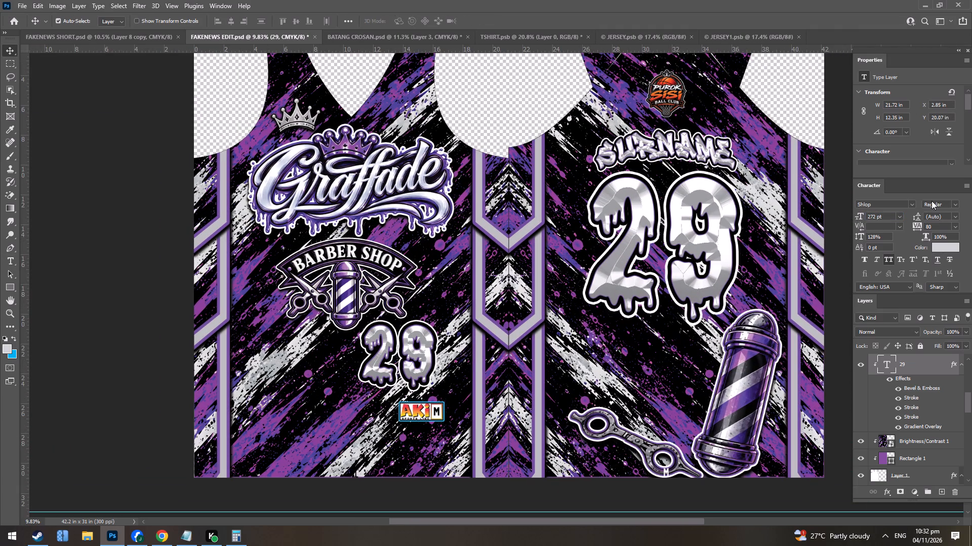
{"action": "double_click", "coordinate": [880, 361]}
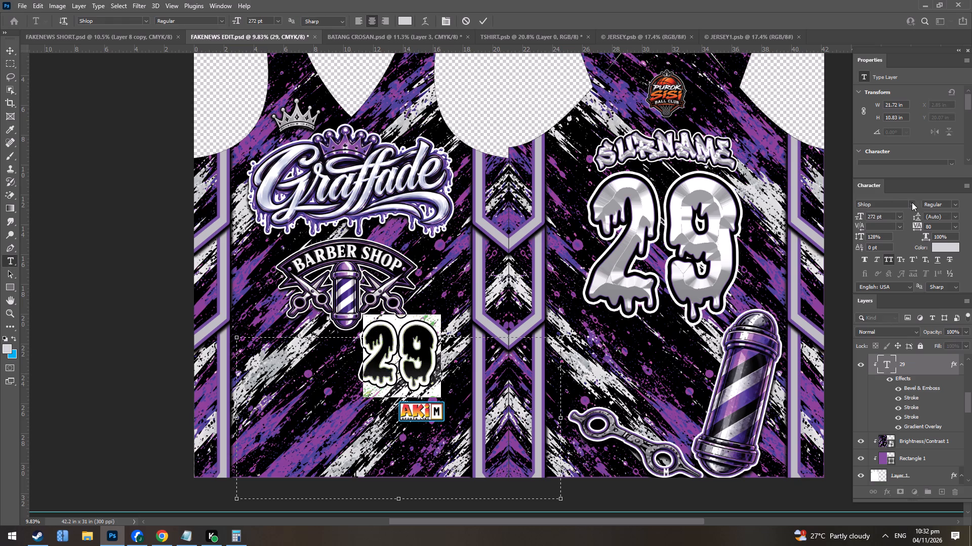
{"action": "left_click", "coordinate": [915, 203]}
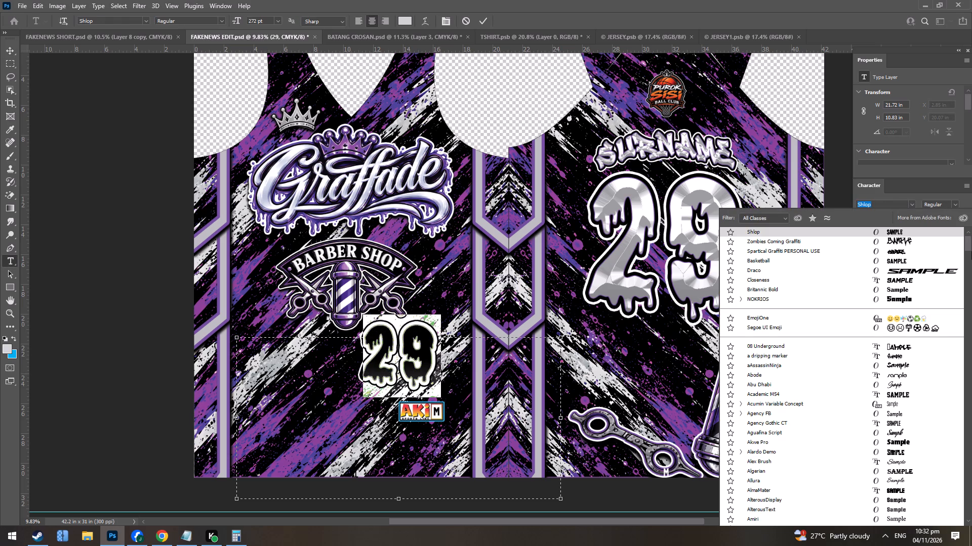
{"action": "left_click_drag", "start_coordinate": [969, 245], "coordinate": [969, 359]}
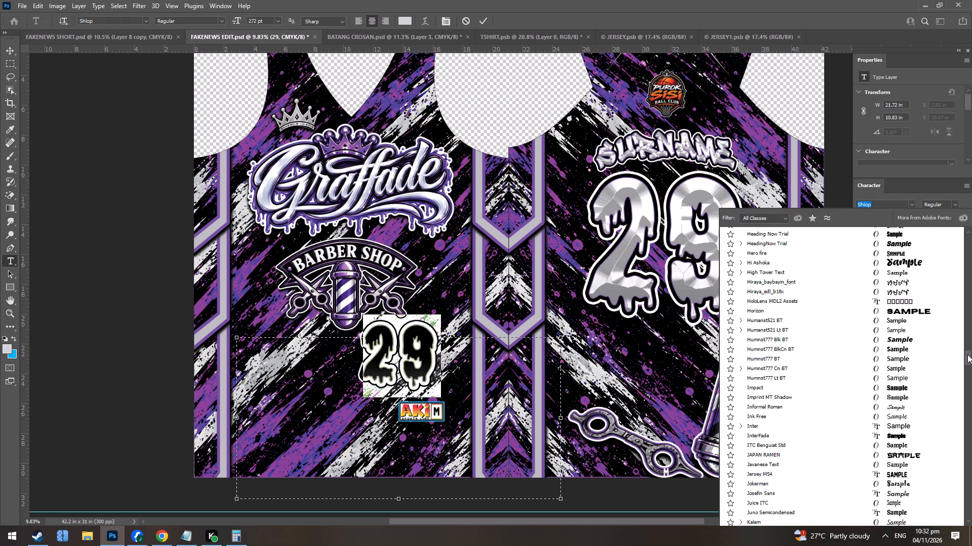
{"action": "left_click_drag", "start_coordinate": [967, 354], "coordinate": [968, 362]}
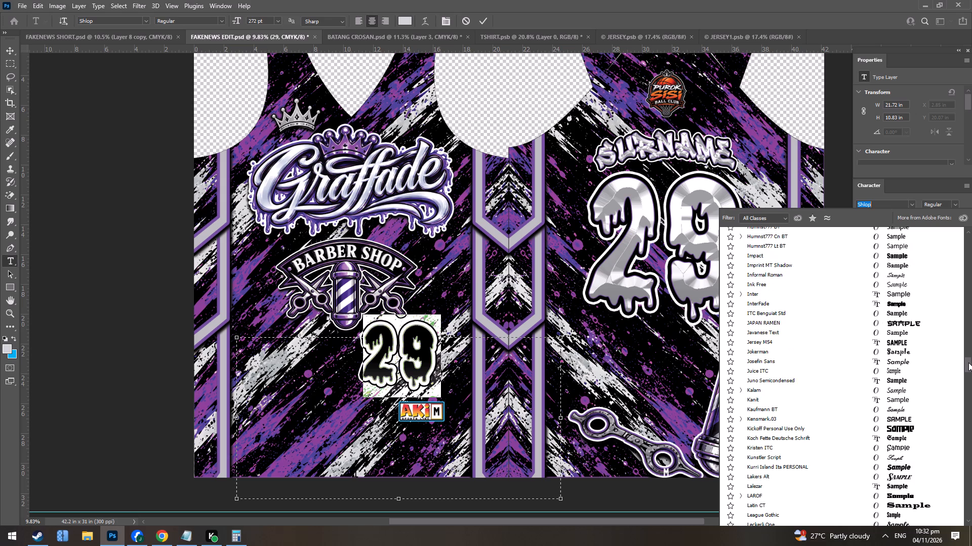
{"action": "left_click_drag", "start_coordinate": [968, 362], "coordinate": [970, 368]}
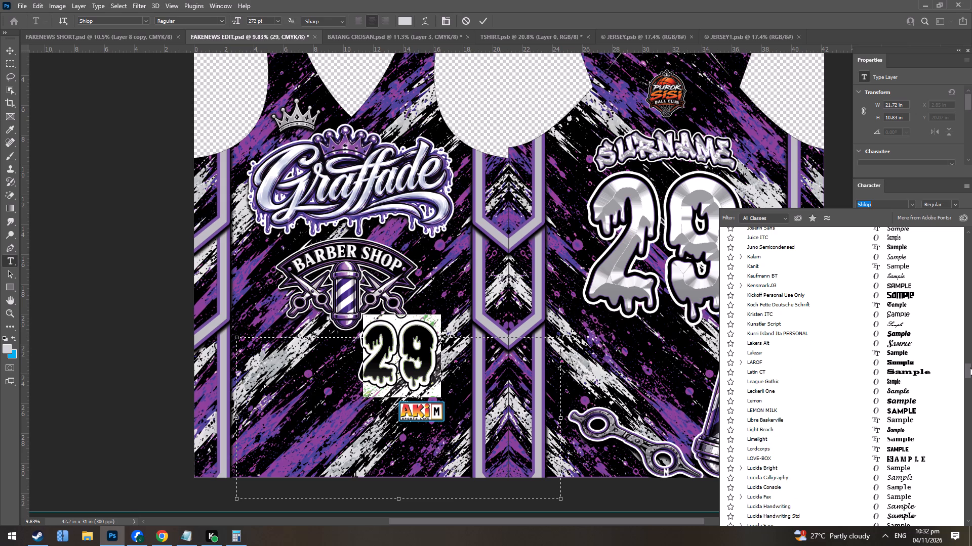
{"action": "left_click_drag", "start_coordinate": [970, 368], "coordinate": [969, 378]}
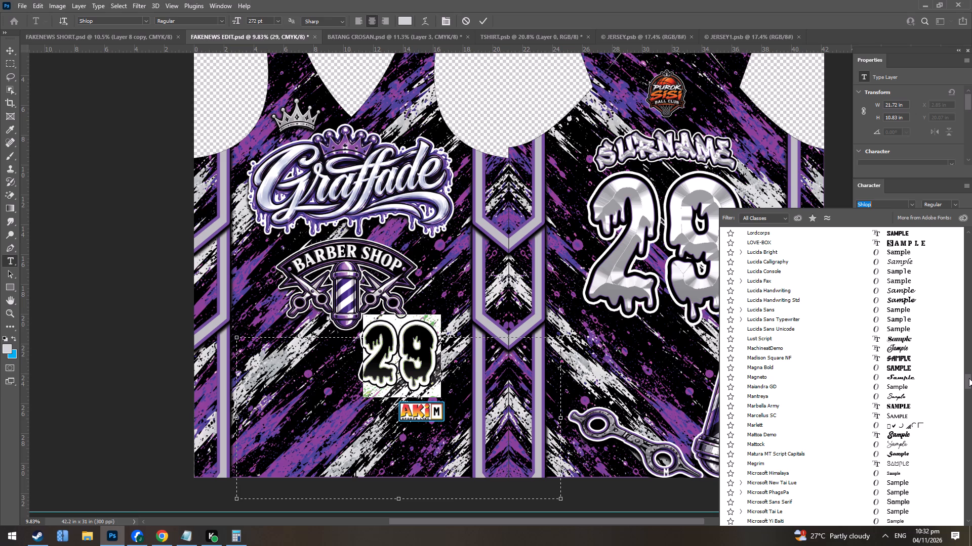
{"action": "left_click_drag", "start_coordinate": [969, 378], "coordinate": [969, 389]}
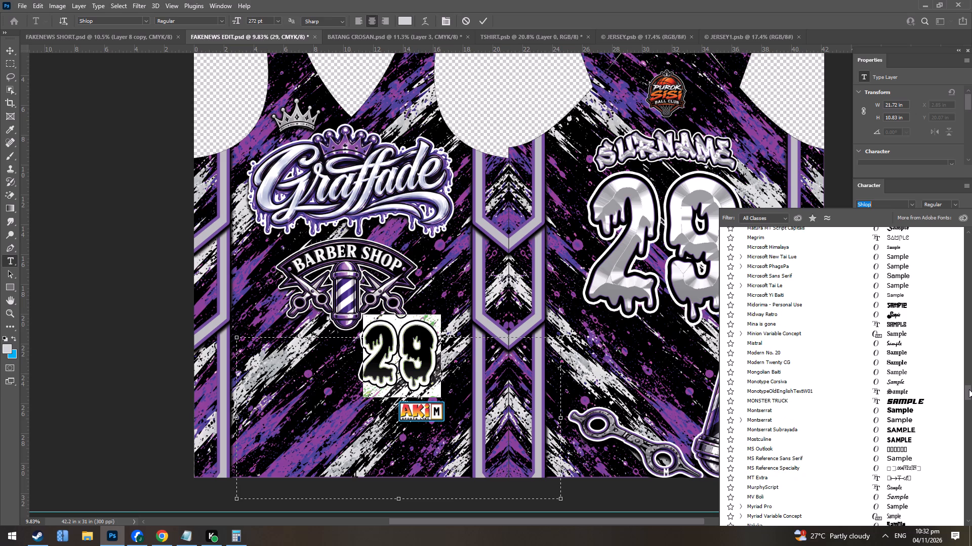
{"action": "left_click_drag", "start_coordinate": [969, 389], "coordinate": [969, 393]}
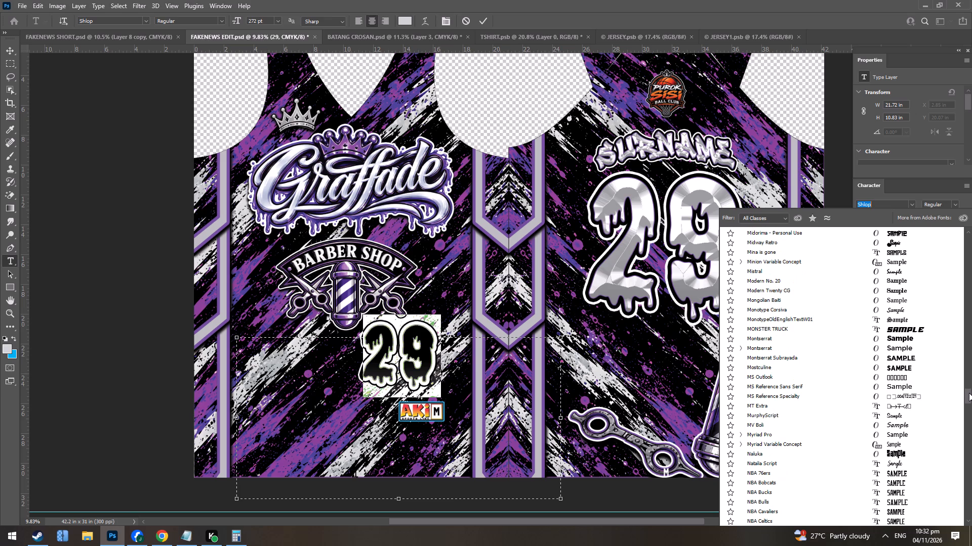
{"action": "left_click_drag", "start_coordinate": [969, 393], "coordinate": [965, 412]}
Preview fonts beginning with N on the front number 29, including Nero, Number Trial, New Walt Disney UI and NIGHT KINDS.
{"action": "right_click", "coordinate": [966, 408]}
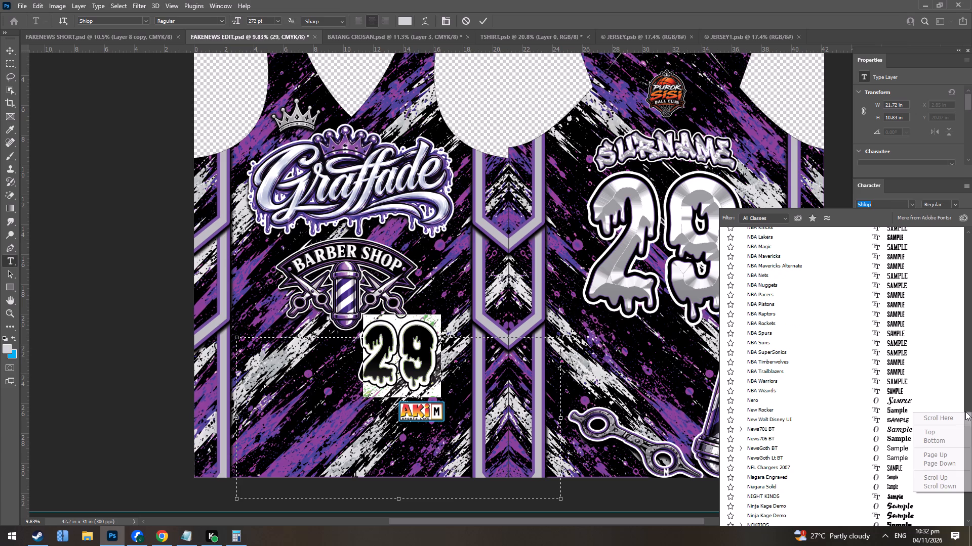
{"action": "left_click_drag", "start_coordinate": [965, 412], "coordinate": [964, 411]}
{"action": "left_click", "coordinate": [964, 403]}
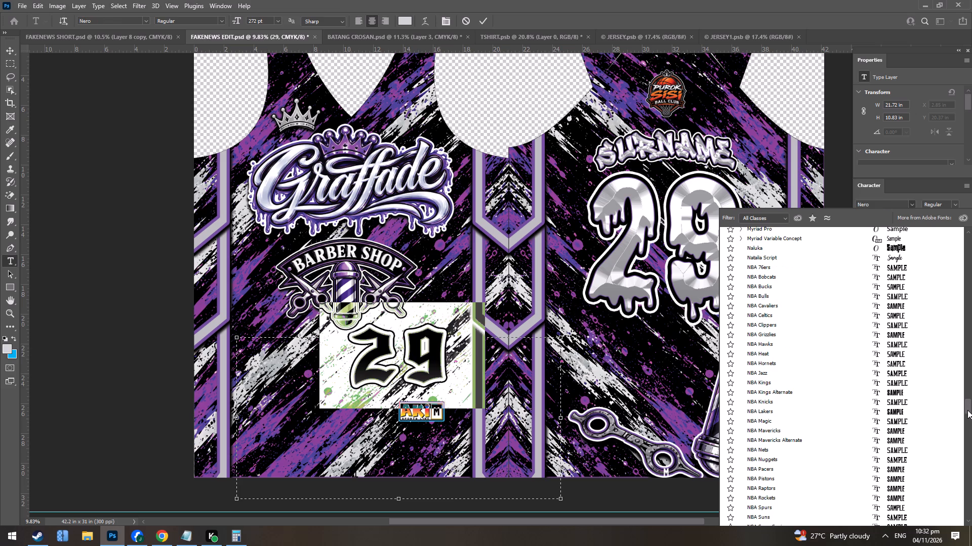
{"action": "left_click_drag", "start_coordinate": [967, 406], "coordinate": [968, 414]}
{"action": "left_click", "coordinate": [967, 404]}
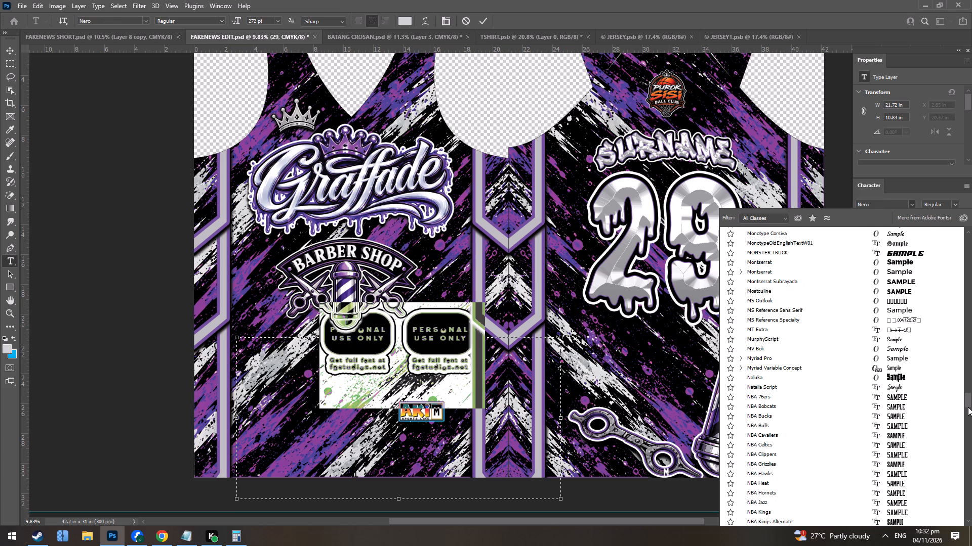
{"action": "left_click_drag", "start_coordinate": [967, 403], "coordinate": [968, 414]}
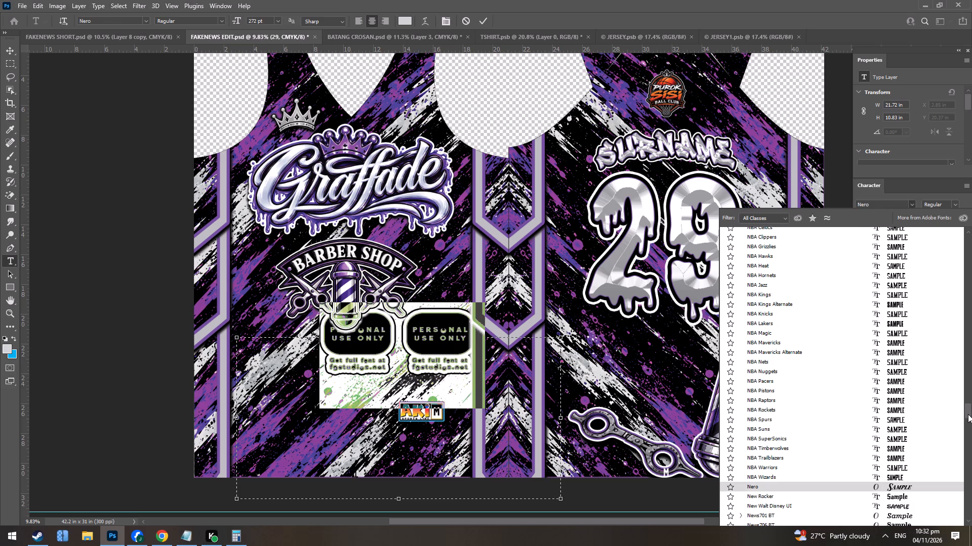
{"action": "left_click_drag", "start_coordinate": [968, 414], "coordinate": [964, 427]}
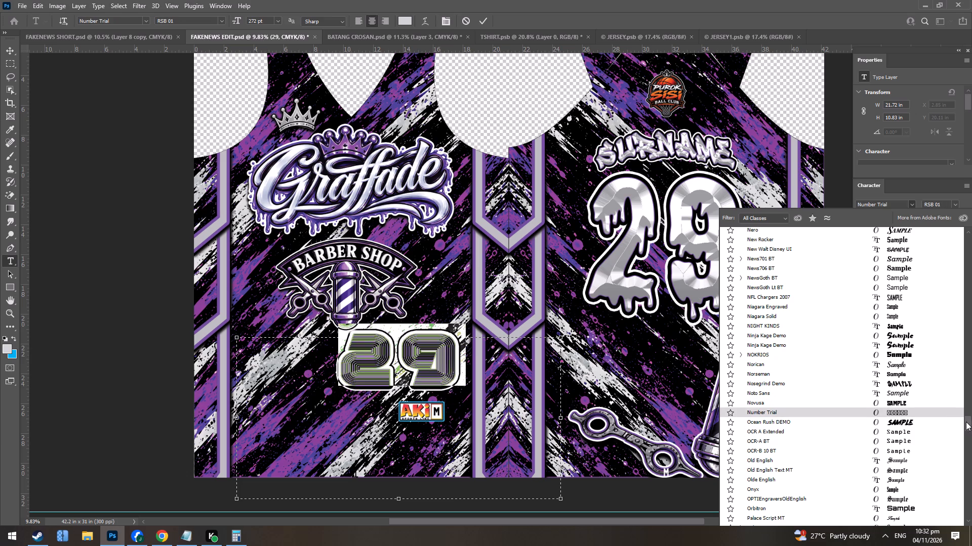
{"action": "left_click_drag", "start_coordinate": [967, 422], "coordinate": [965, 417]}
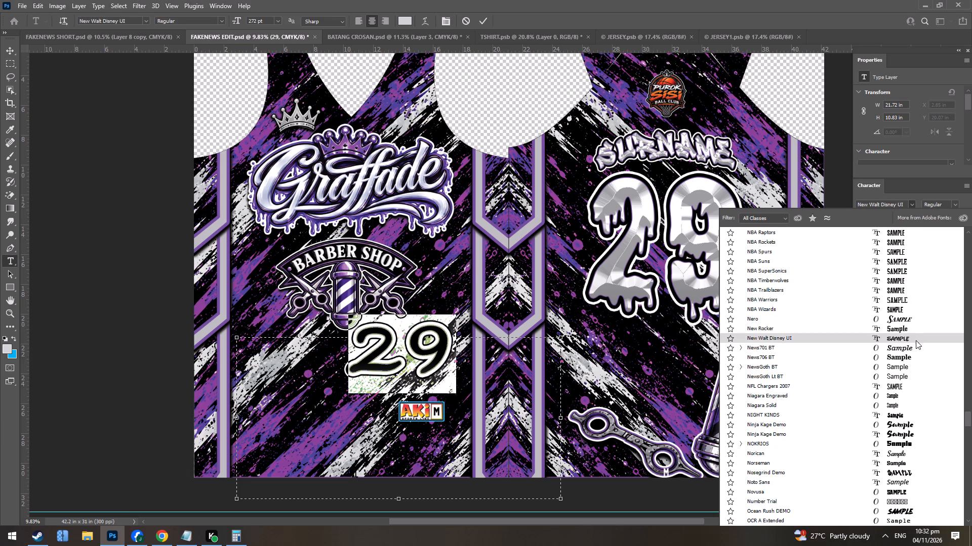
{"action": "left_click_drag", "start_coordinate": [967, 418], "coordinate": [969, 430]}
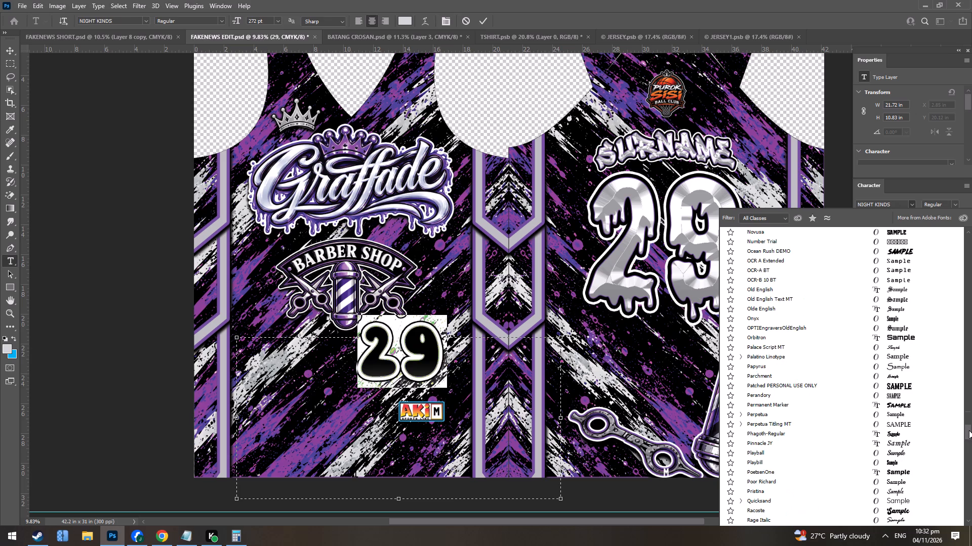
Look through the font choices from NIGHT KINDS to the SF fonts for the front number 29.
{"action": "left_click_drag", "start_coordinate": [969, 430], "coordinate": [971, 426]}
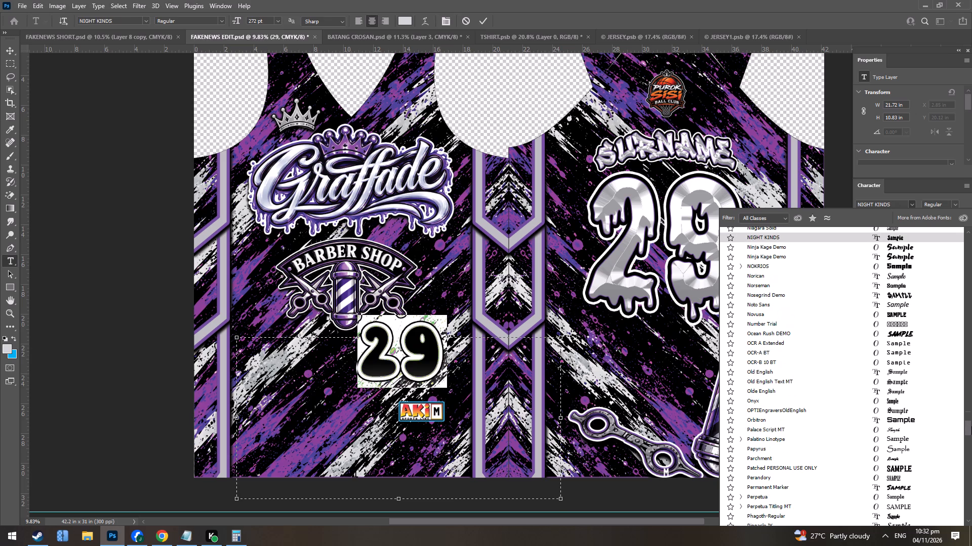
{"action": "left_click_drag", "start_coordinate": [971, 426], "coordinate": [971, 428]}
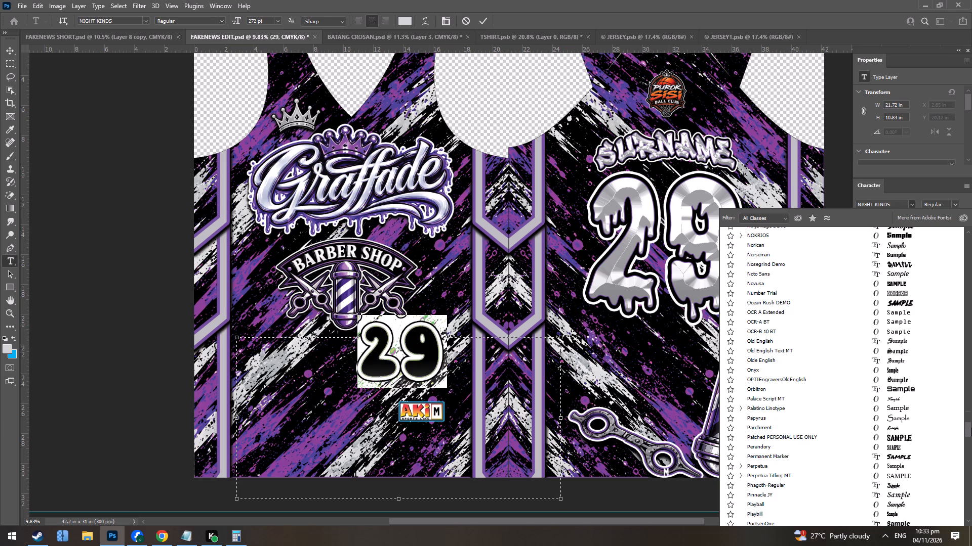
{"action": "left_click_drag", "start_coordinate": [971, 428], "coordinate": [971, 430]}
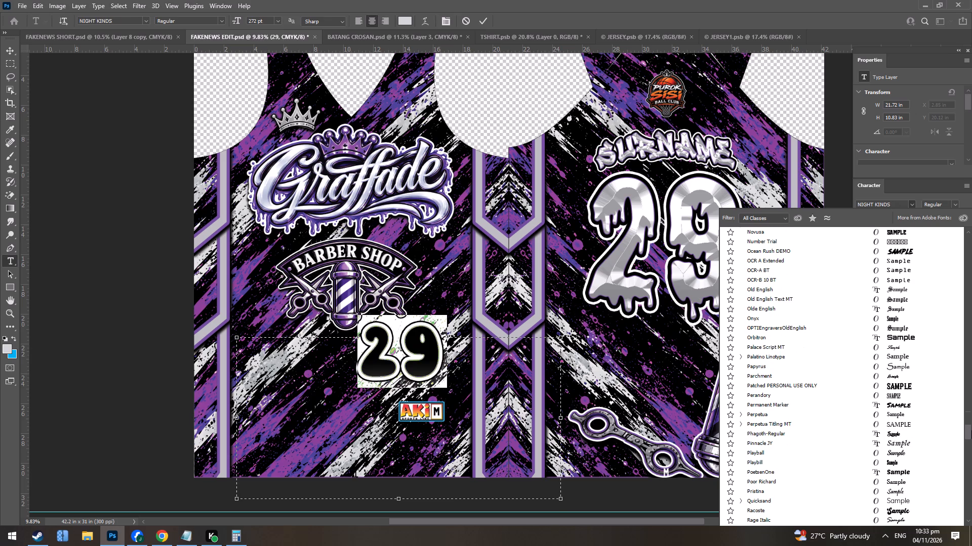
{"action": "left_click_drag", "start_coordinate": [971, 430], "coordinate": [971, 431]}
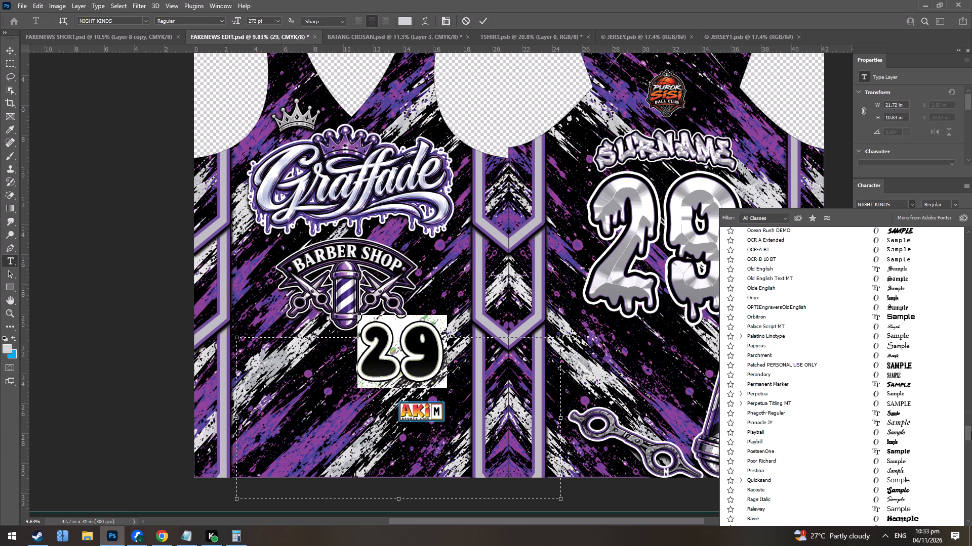
{"action": "left_click_drag", "start_coordinate": [971, 431], "coordinate": [971, 435]}
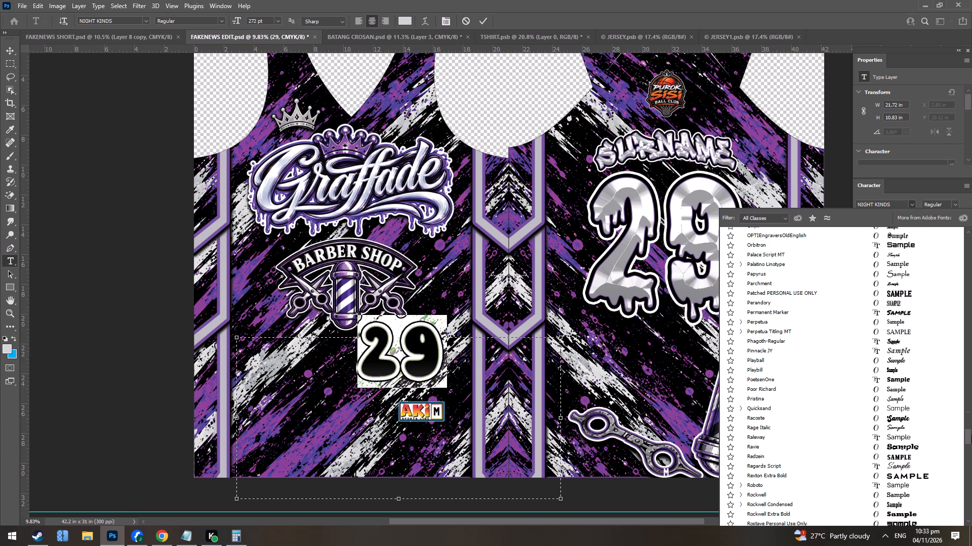
{"action": "left_click_drag", "start_coordinate": [971, 435], "coordinate": [971, 437]}
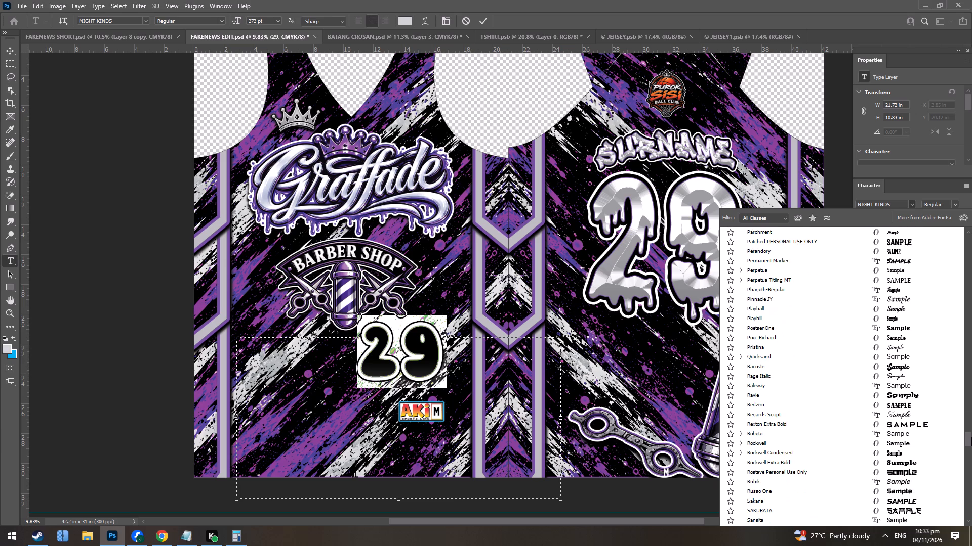
{"action": "left_click_drag", "start_coordinate": [971, 437], "coordinate": [971, 441]}
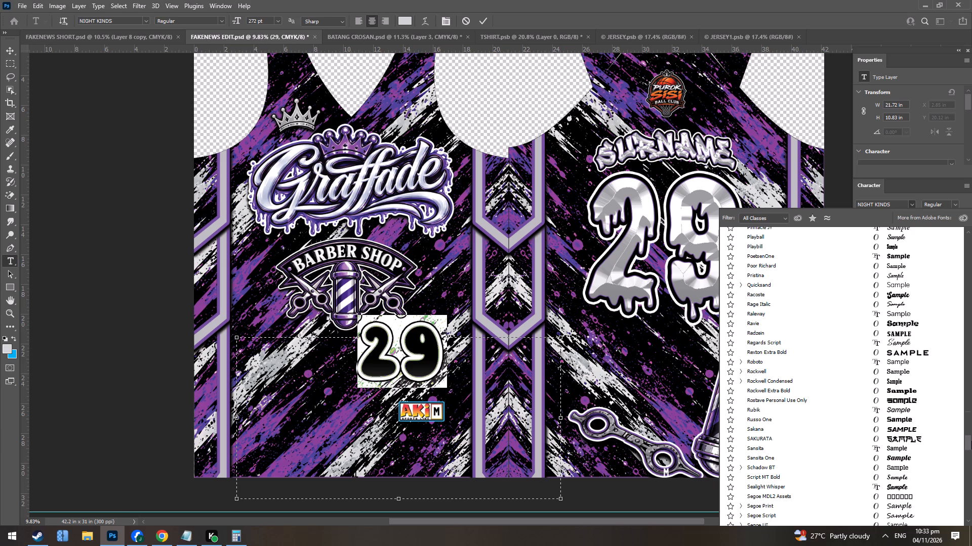
{"action": "left_click_drag", "start_coordinate": [971, 441], "coordinate": [971, 443]}
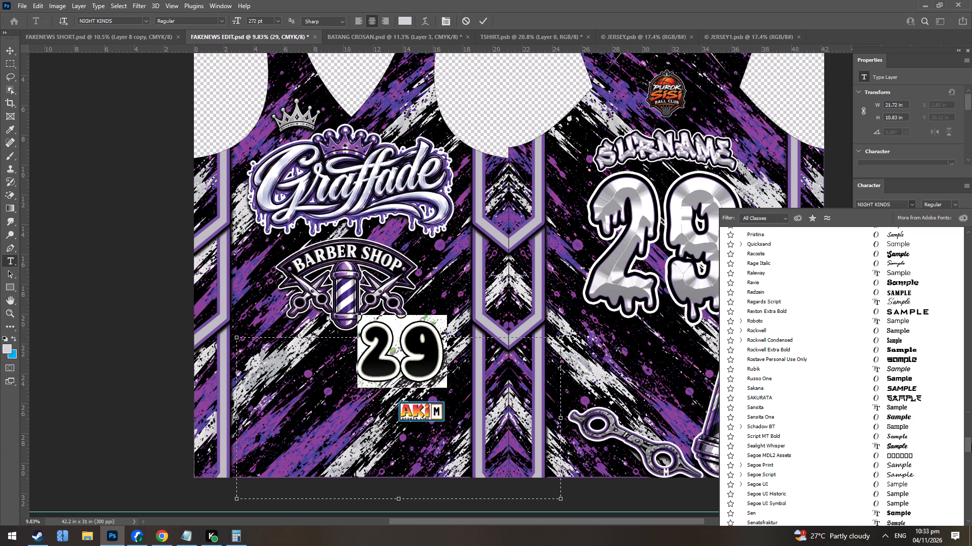
{"action": "left_click_drag", "start_coordinate": [971, 443], "coordinate": [971, 449]}
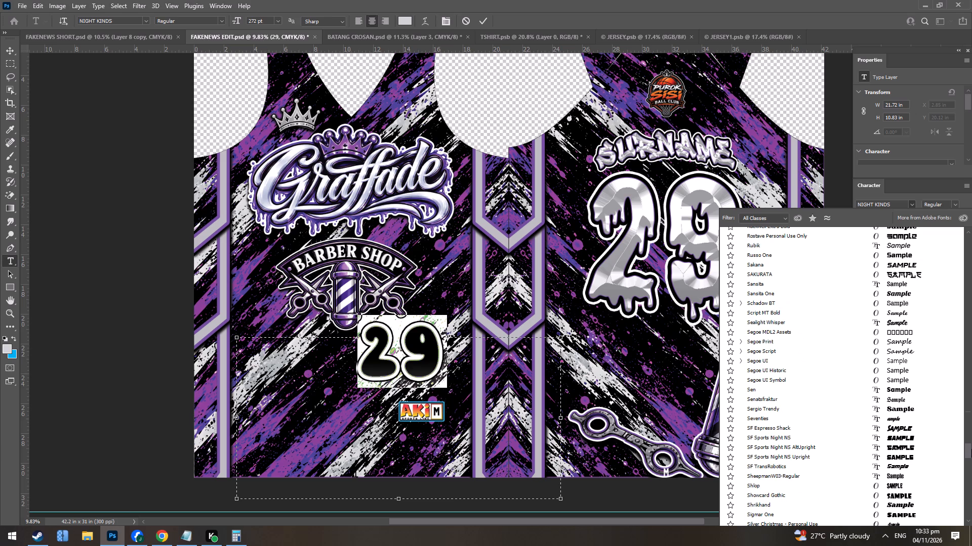
{"action": "left_click_drag", "start_coordinate": [971, 449], "coordinate": [971, 449]}
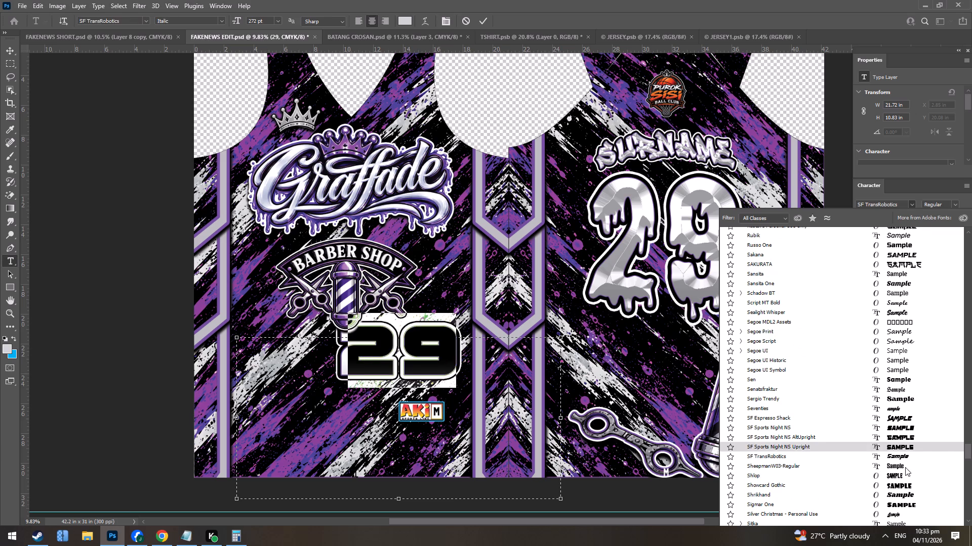
Preview S fonts on the front number 29, including Silver Christmas, Skranji, SnasmW00-HeavyItalic, Support Sports and Swis721 Hv BT.
{"action": "scroll", "coordinate": [907, 468], "scroll_direction": "down", "scroll_amount": 2}
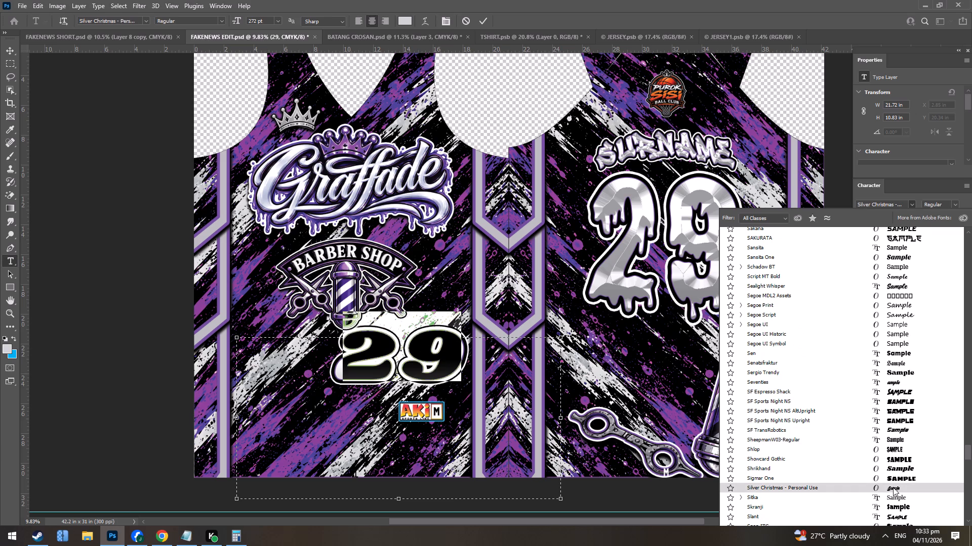
{"action": "scroll", "coordinate": [894, 488], "scroll_direction": "down", "scroll_amount": 4}
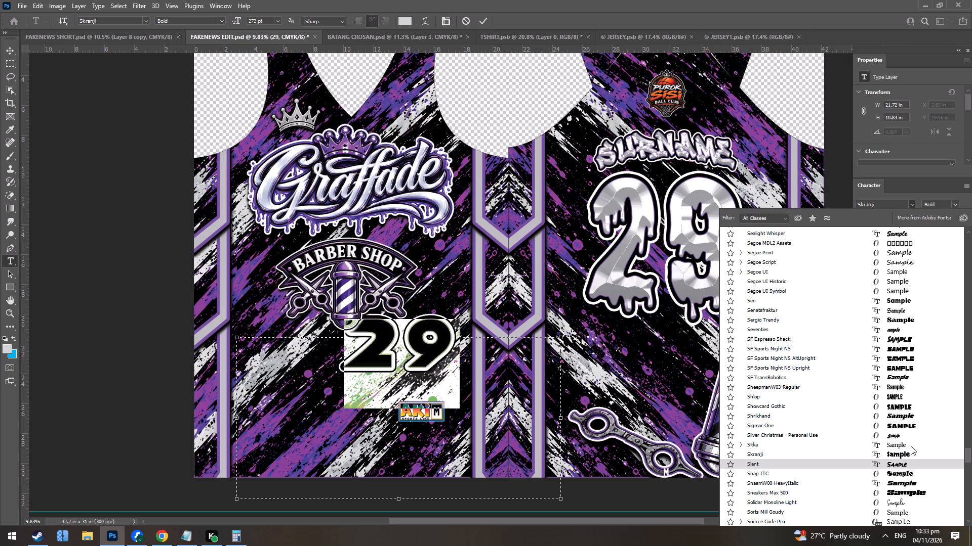
{"action": "scroll", "coordinate": [913, 447], "scroll_direction": "down", "scroll_amount": 6}
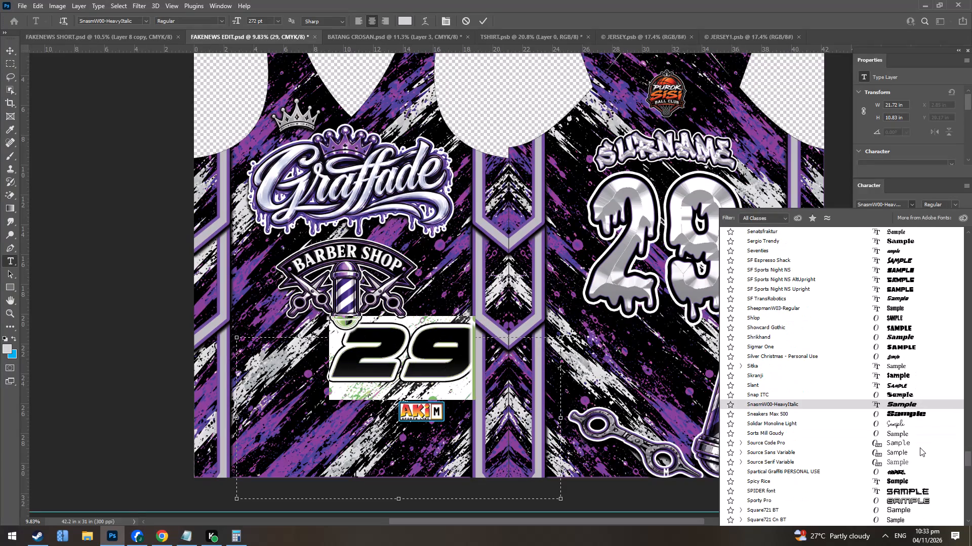
{"action": "scroll", "coordinate": [917, 442], "scroll_direction": "down", "scroll_amount": 5}
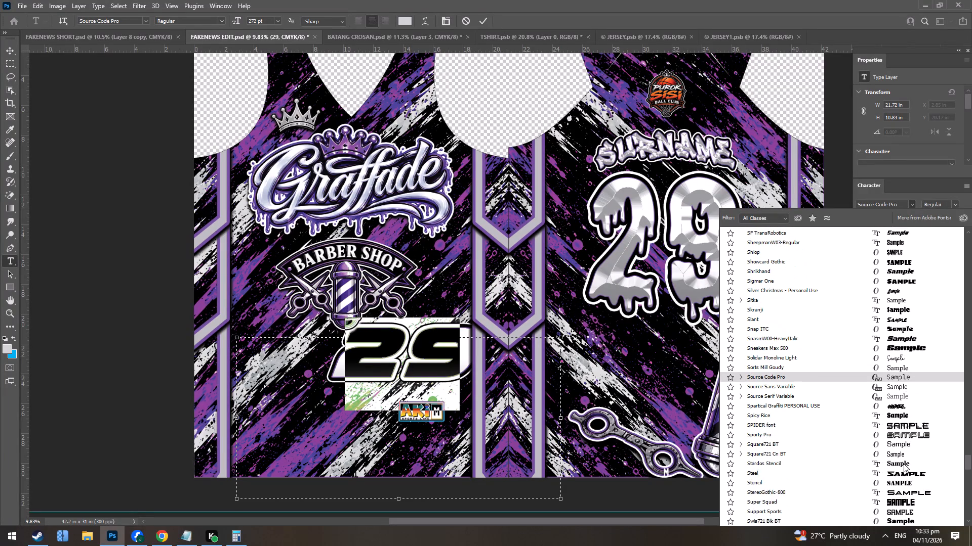
{"action": "scroll", "coordinate": [904, 464], "scroll_direction": "down", "scroll_amount": 3}
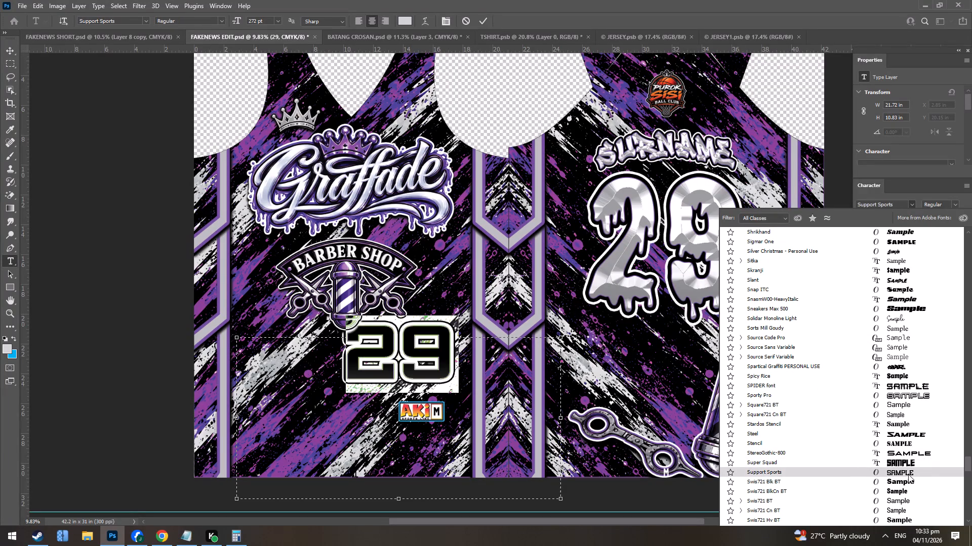
{"action": "scroll", "coordinate": [908, 476], "scroll_direction": "down", "scroll_amount": 7}
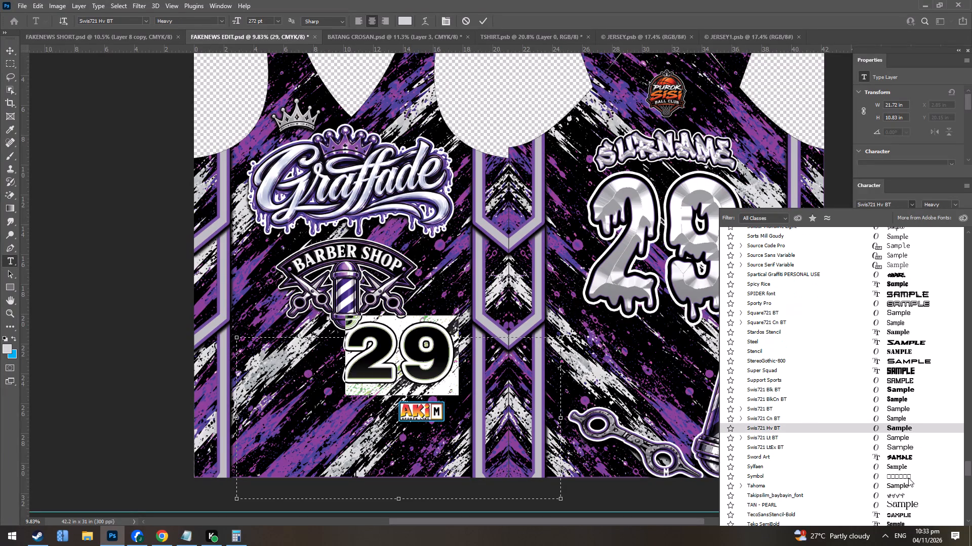
{"action": "scroll", "coordinate": [905, 477], "scroll_direction": "down", "scroll_amount": 3}
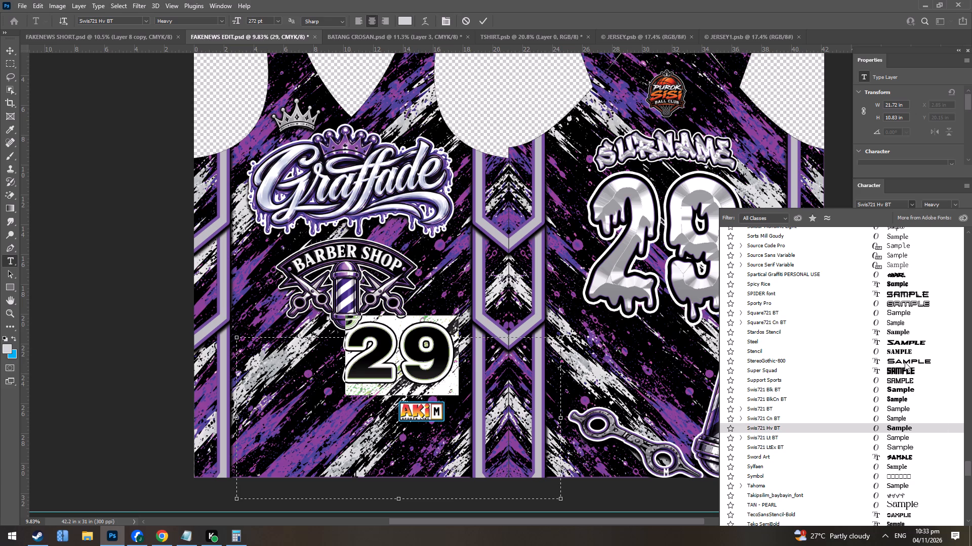
Look through the remaining font choices for the front number 29, from the T fonts through Youther Script to the non-Latin families.
{"action": "scroll", "coordinate": [898, 496], "scroll_direction": "down", "scroll_amount": 13}
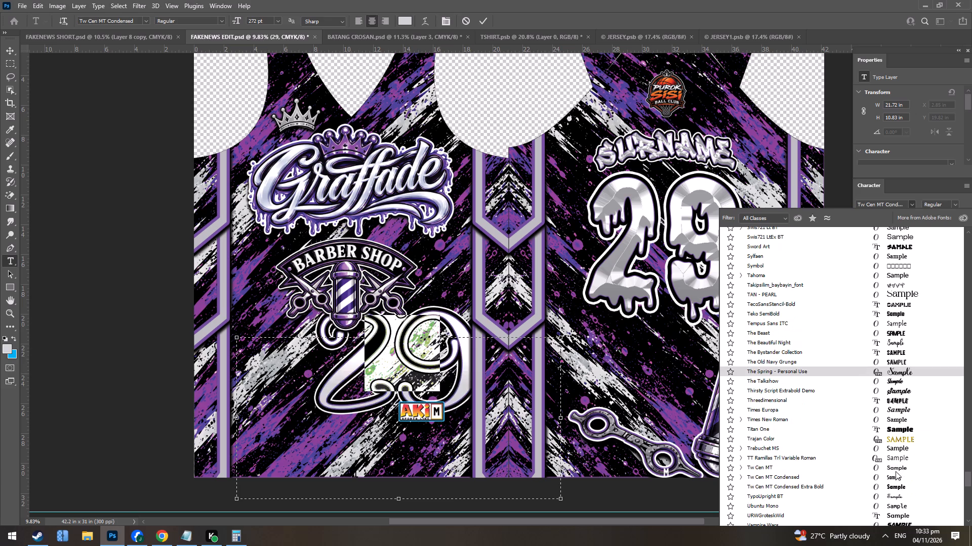
{"action": "scroll", "coordinate": [896, 464], "scroll_direction": "down", "scroll_amount": 4}
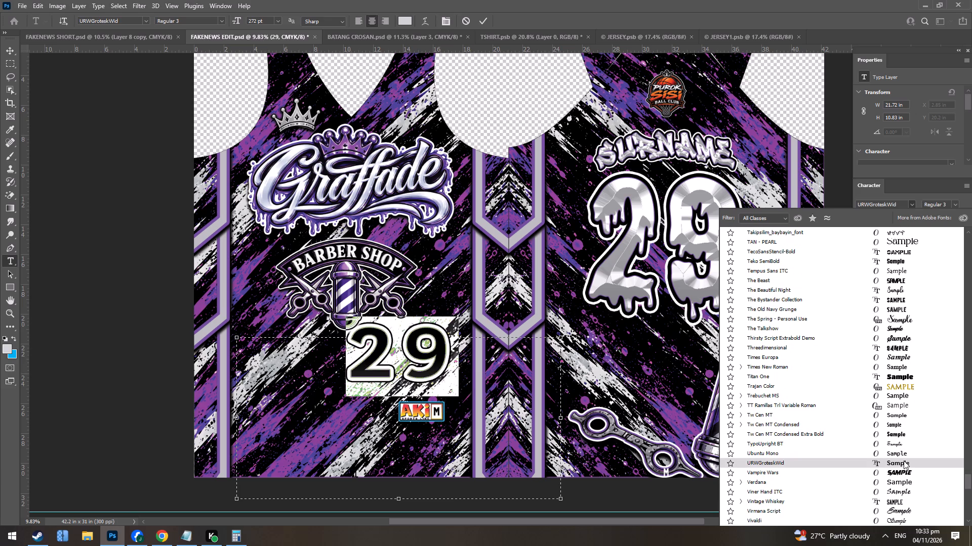
{"action": "scroll", "coordinate": [908, 453], "scroll_direction": "down", "scroll_amount": 4}
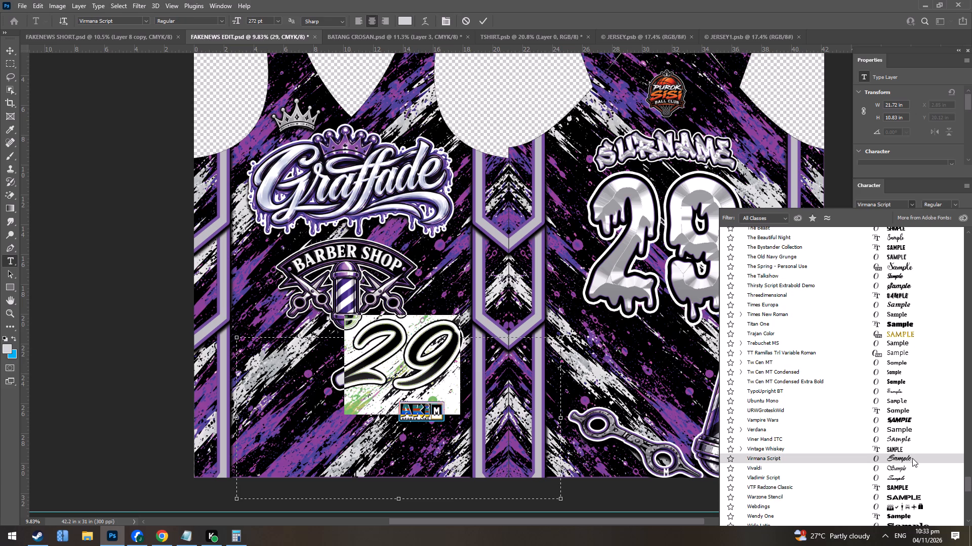
{"action": "scroll", "coordinate": [912, 459], "scroll_direction": "down", "scroll_amount": 4}
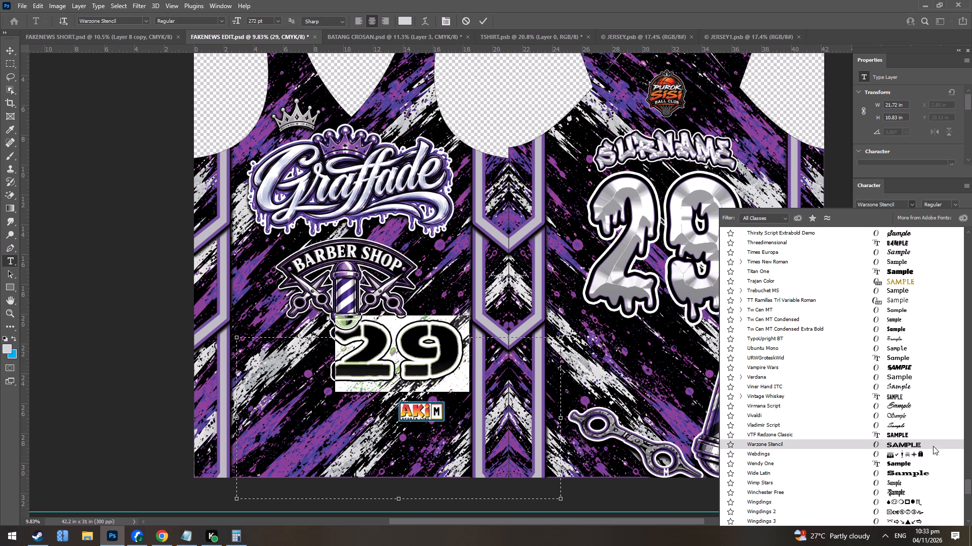
{"action": "scroll", "coordinate": [927, 445], "scroll_direction": "down", "scroll_amount": 6}
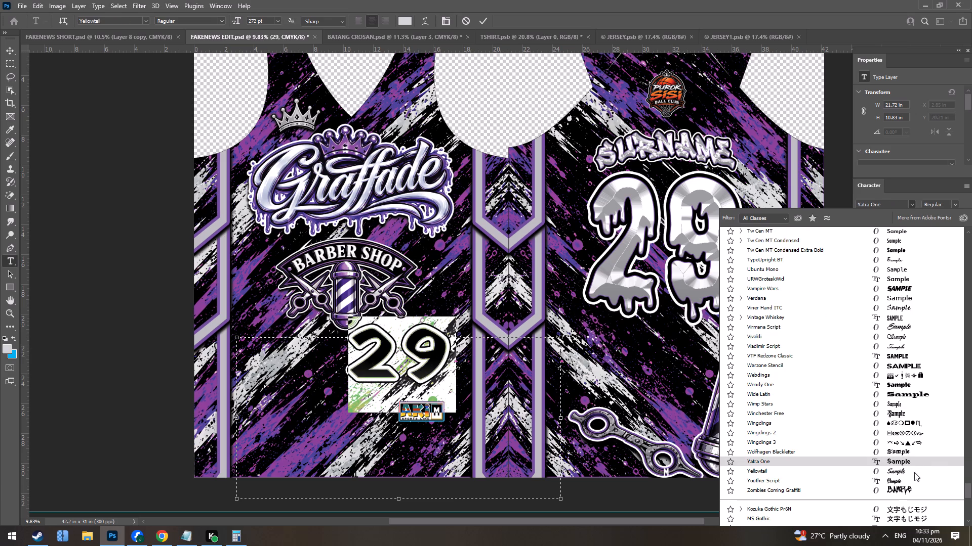
{"action": "scroll", "coordinate": [914, 475], "scroll_direction": "down", "scroll_amount": 3}
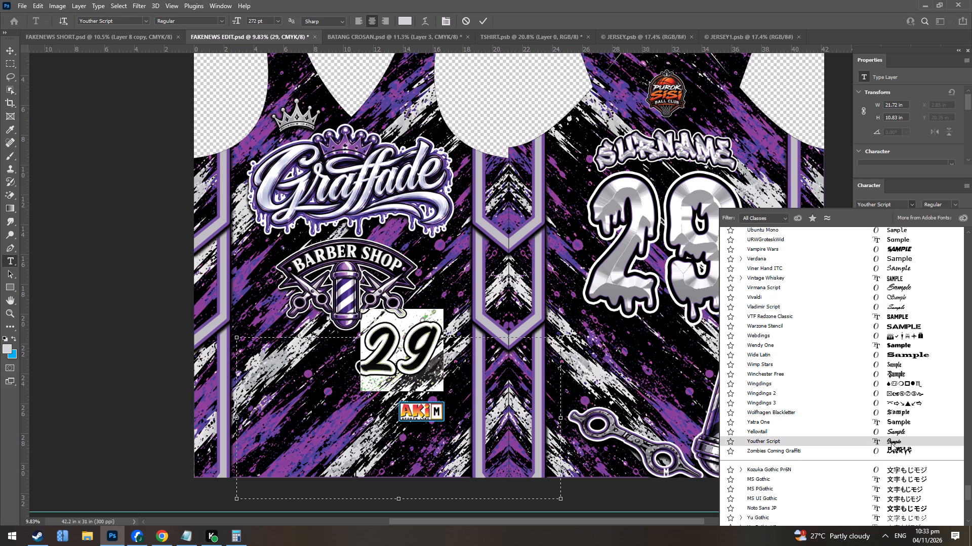
{"action": "scroll", "coordinate": [891, 443], "scroll_direction": "down", "scroll_amount": 18}
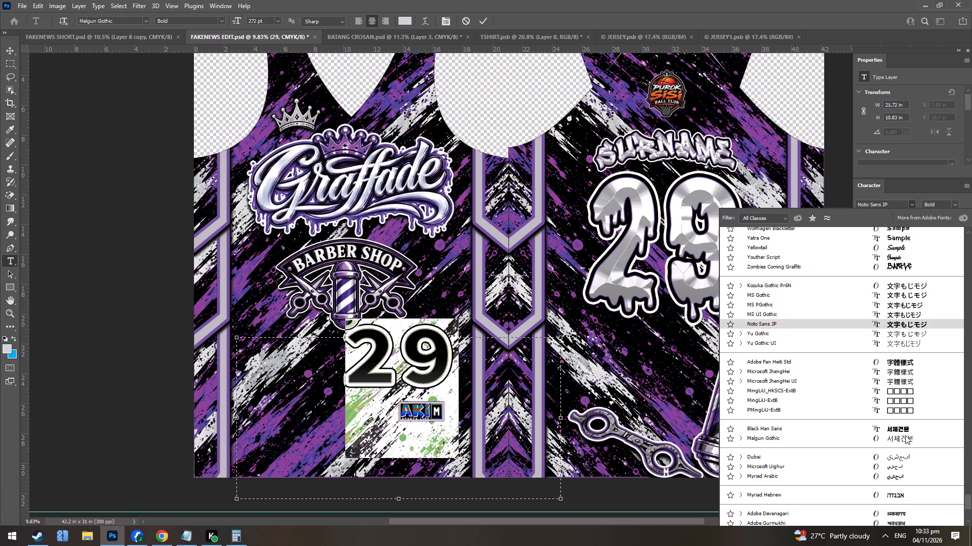
{"action": "scroll", "coordinate": [905, 435], "scroll_direction": "down", "scroll_amount": 16}
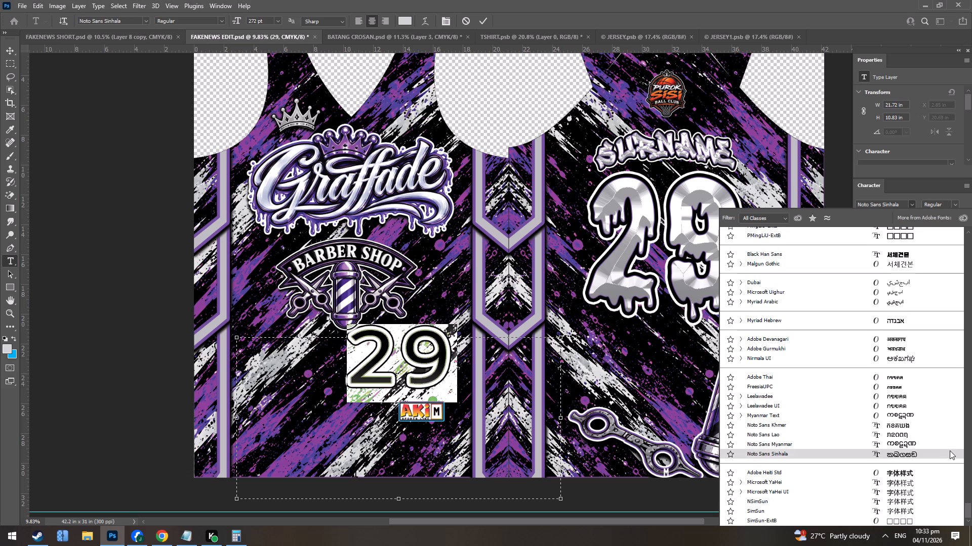
Go back to the B fonts and apply Bloody Scary to the front number 29.
{"action": "left_click_drag", "start_coordinate": [968, 506], "coordinate": [971, 378]}
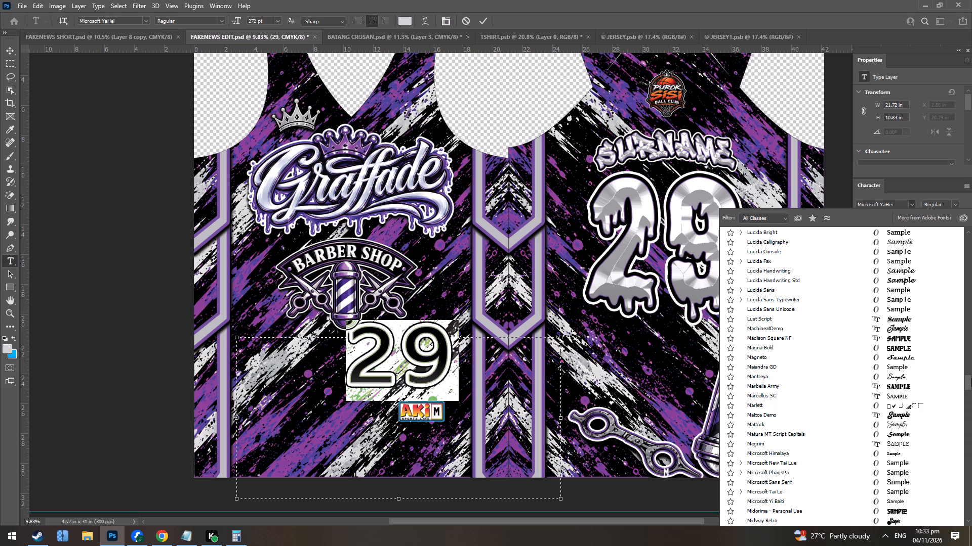
{"action": "left_click_drag", "start_coordinate": [971, 378], "coordinate": [971, 311]}
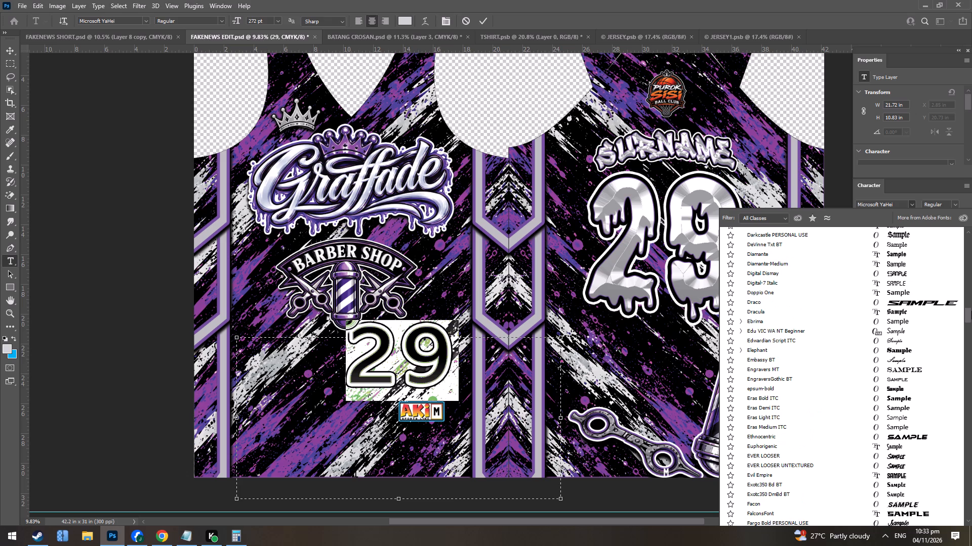
{"action": "left_click_drag", "start_coordinate": [971, 311], "coordinate": [971, 299]}
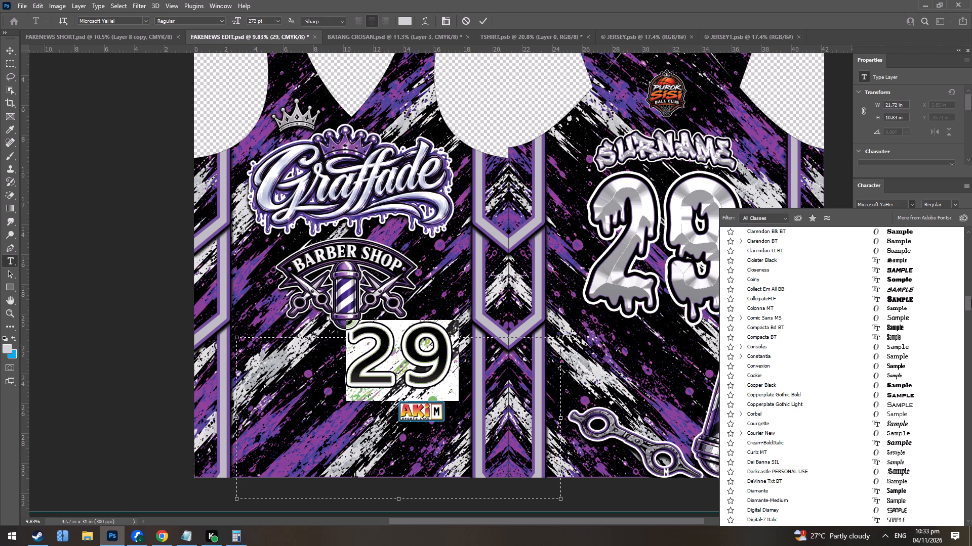
{"action": "left_click_drag", "start_coordinate": [971, 299], "coordinate": [971, 283]}
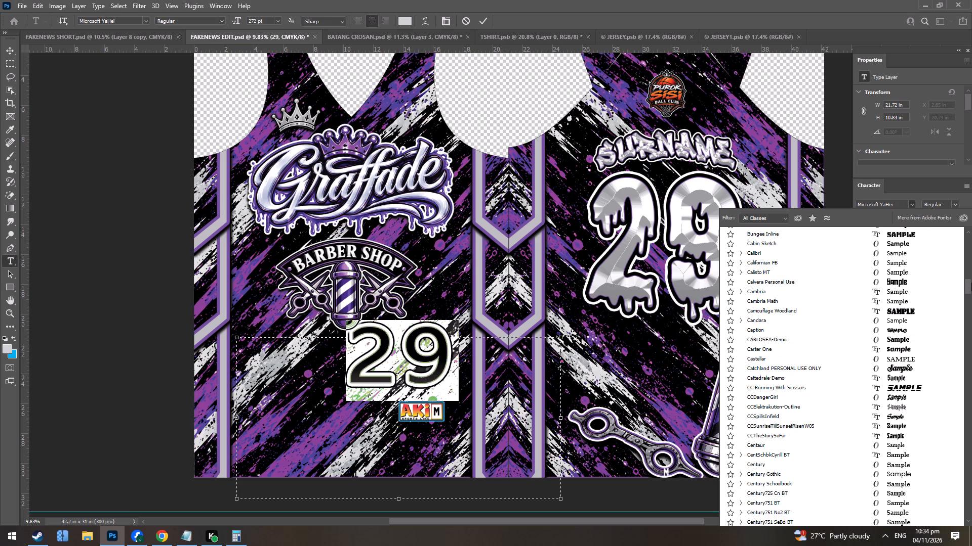
{"action": "left_click_drag", "start_coordinate": [971, 283], "coordinate": [971, 273]}
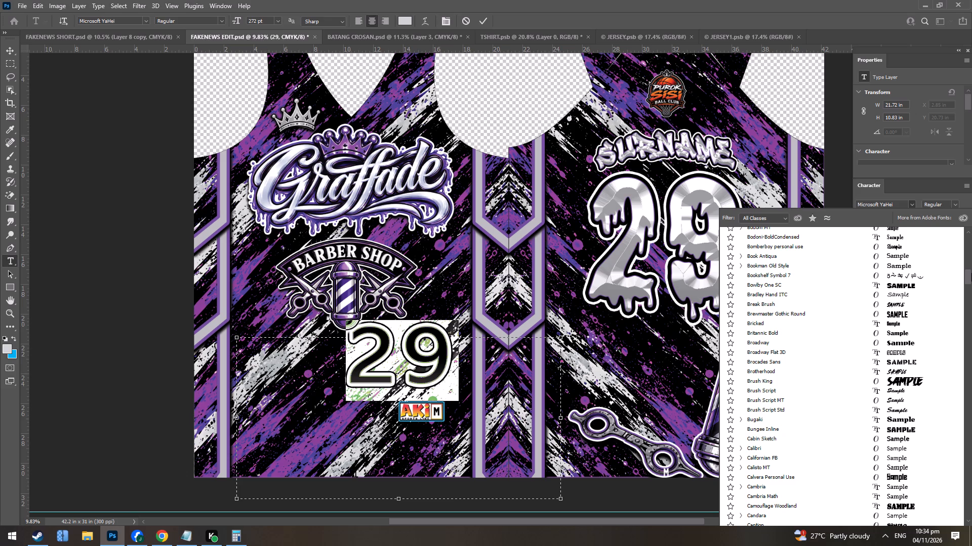
{"action": "left_click_drag", "start_coordinate": [971, 273], "coordinate": [971, 269]}
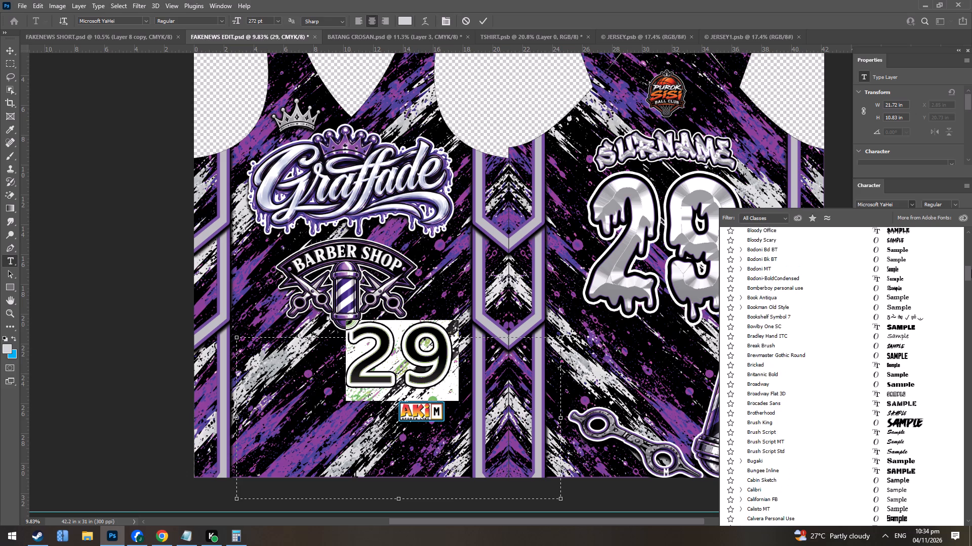
{"action": "left_click_drag", "start_coordinate": [971, 269], "coordinate": [971, 268]}
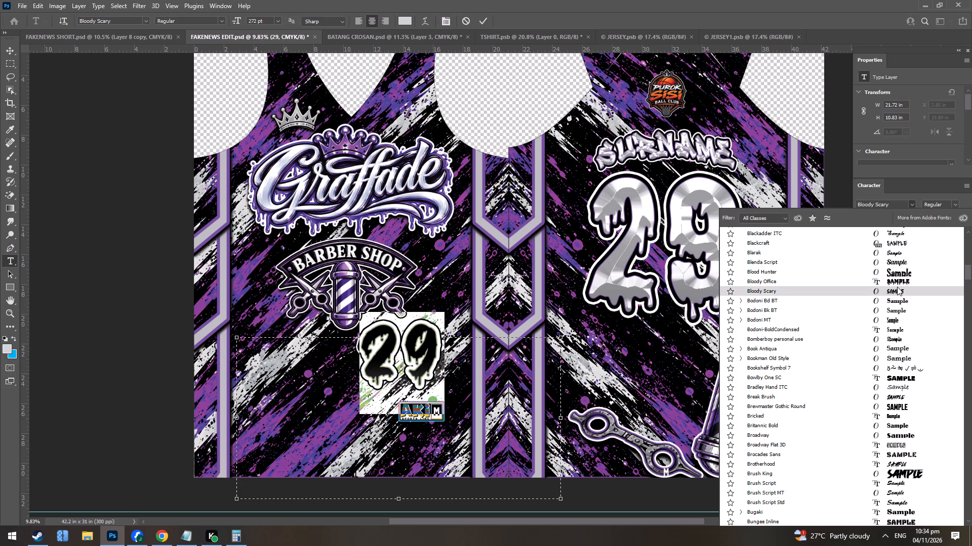
{"action": "left_click", "coordinate": [897, 287]}
{"action": "key", "text": "Return"}
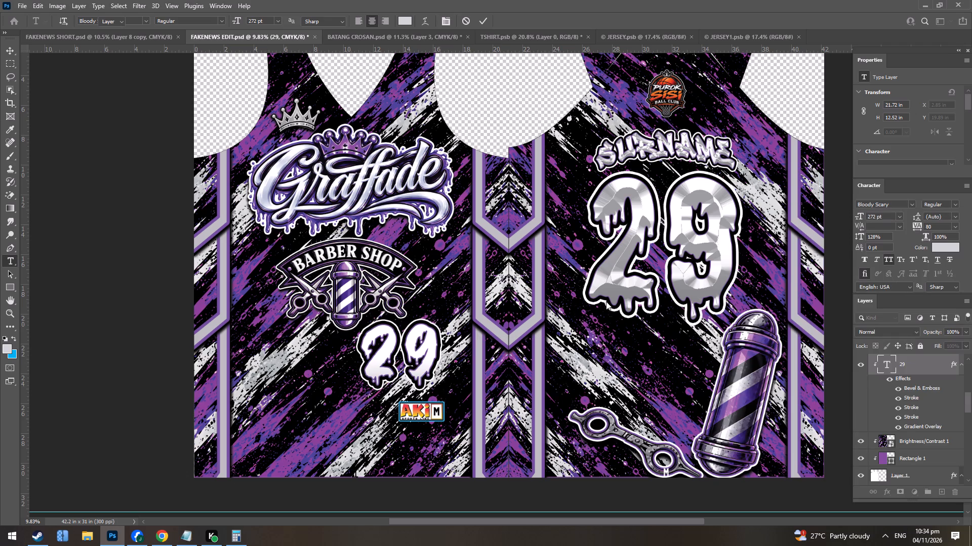
Inspect the front number 29 up close, reselect its text and look through the A fonts for an alternative typeface.
{"action": "scroll", "coordinate": [531, 380], "scroll_direction": "up", "scroll_amount": 3, "text": "alt"}
{"action": "scroll", "coordinate": [364, 383], "scroll_direction": "up", "scroll_amount": 4}
{"action": "scroll", "coordinate": [338, 368], "scroll_direction": "up", "scroll_amount": 3, "text": "alt"}
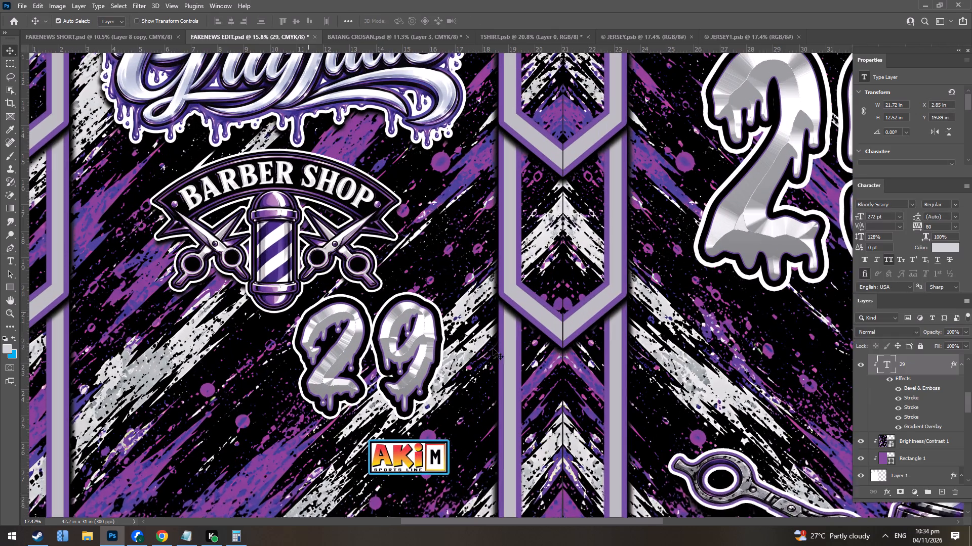
{"action": "scroll", "coordinate": [477, 361], "scroll_direction": "up", "scroll_amount": 2, "text": "alt"}
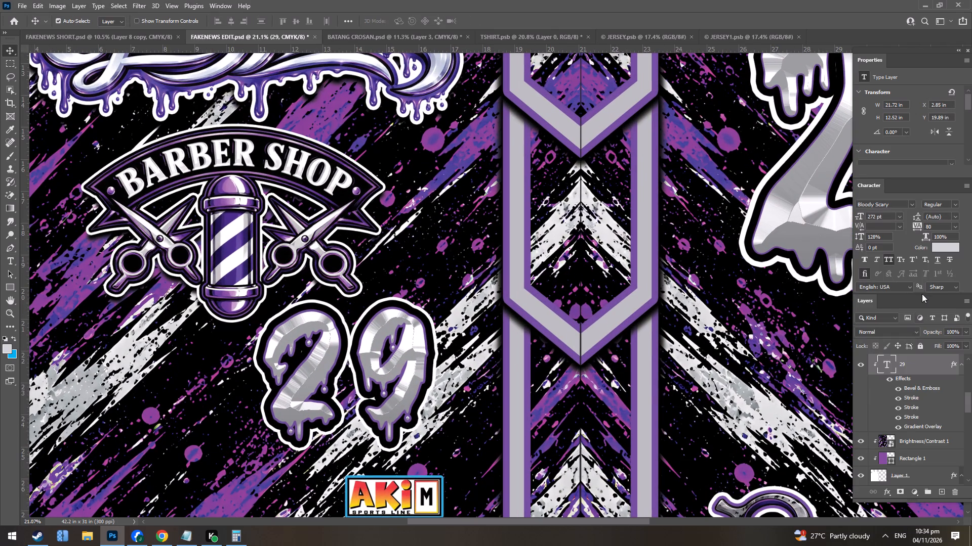
{"action": "double_click", "coordinate": [880, 365]}
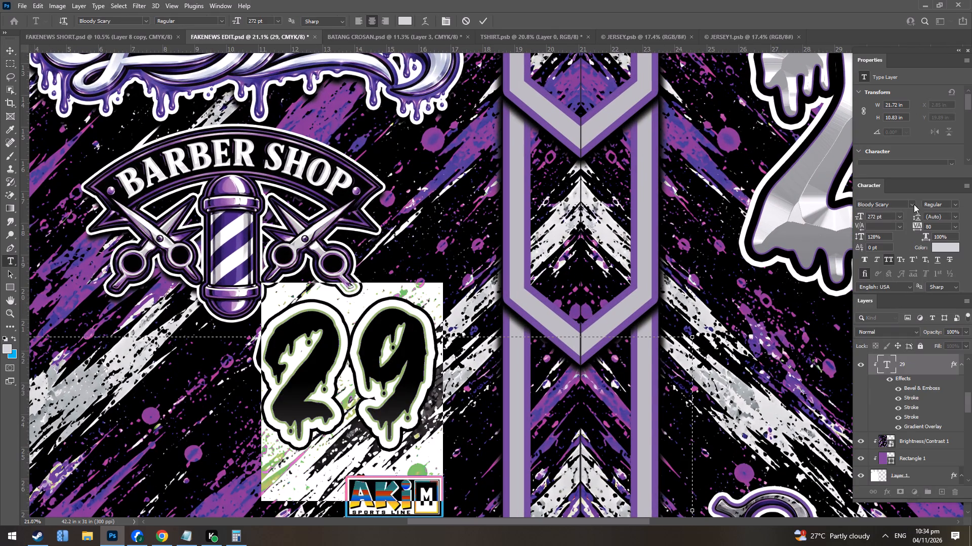
{"action": "left_click", "coordinate": [911, 202]}
{"action": "scroll", "coordinate": [945, 414], "scroll_direction": "down", "scroll_amount": 7}
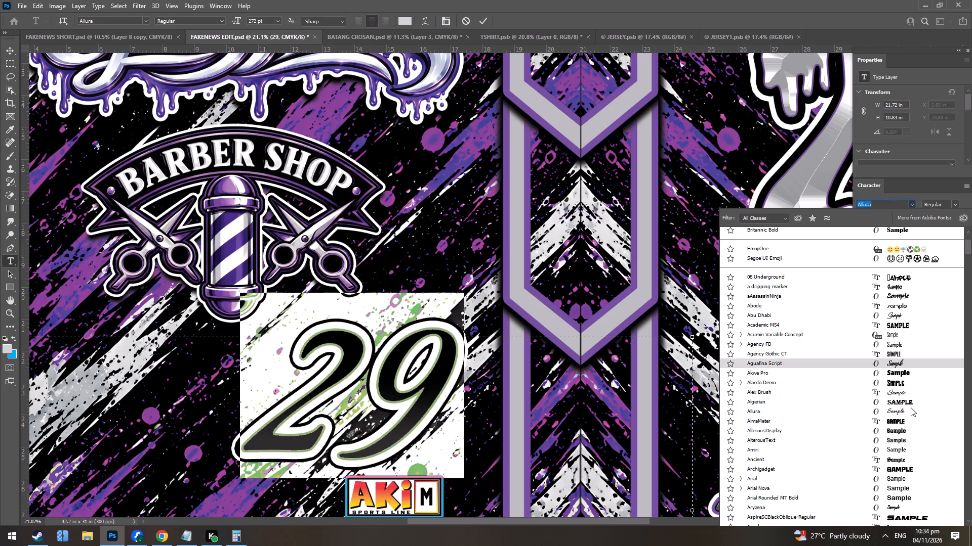
{"action": "scroll", "coordinate": [910, 409], "scroll_direction": "down", "scroll_amount": 16}
{"action": "scroll", "coordinate": [917, 399], "scroll_direction": "up", "scroll_amount": 1}
{"action": "scroll", "coordinate": [918, 395], "scroll_direction": "down", "scroll_amount": 3}
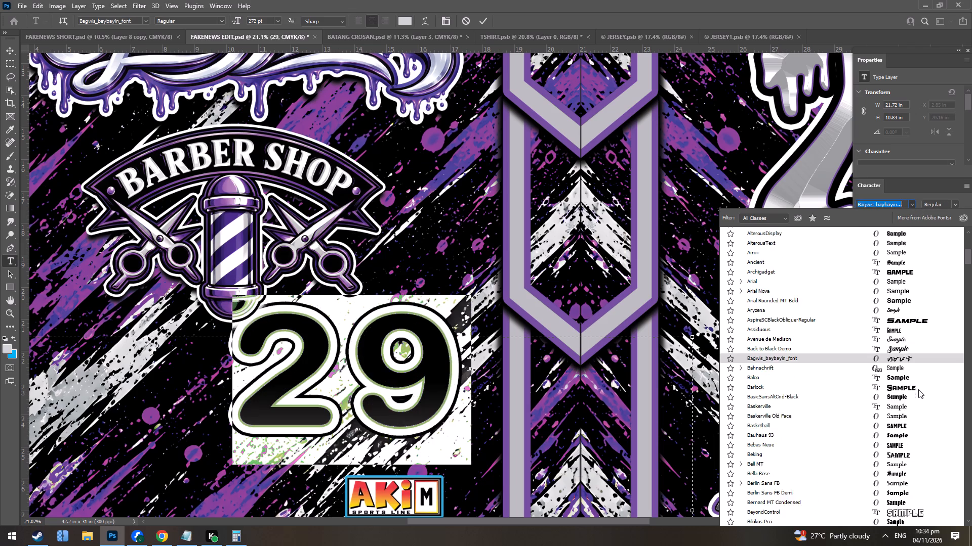
Look through the B fonts for the front number 29, previewing BasicSansAltCnd-Black, Bell MT, Bodoni Bd BT and Brocades Sans.
{"action": "scroll", "coordinate": [918, 389], "scroll_direction": "down", "scroll_amount": 1}
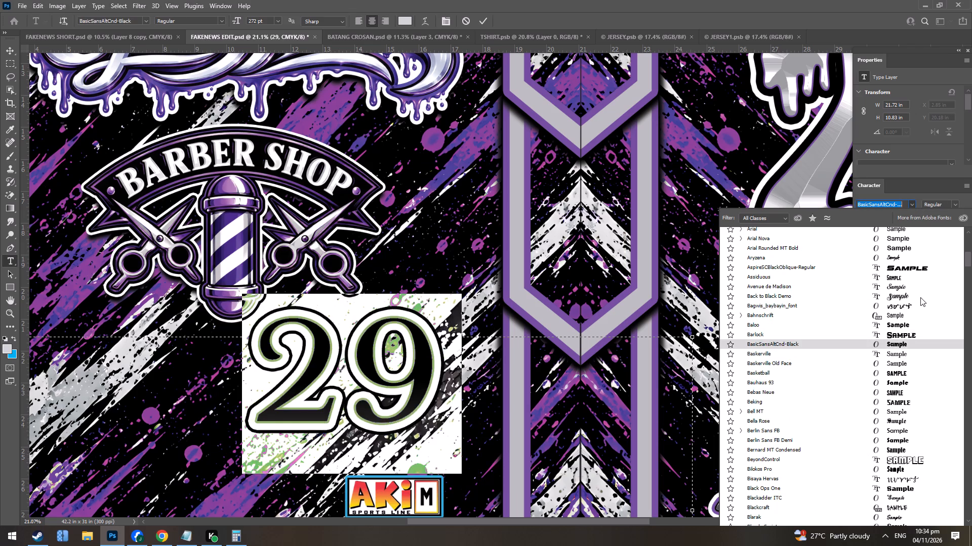
{"action": "scroll", "coordinate": [906, 414], "scroll_direction": "down", "scroll_amount": 4}
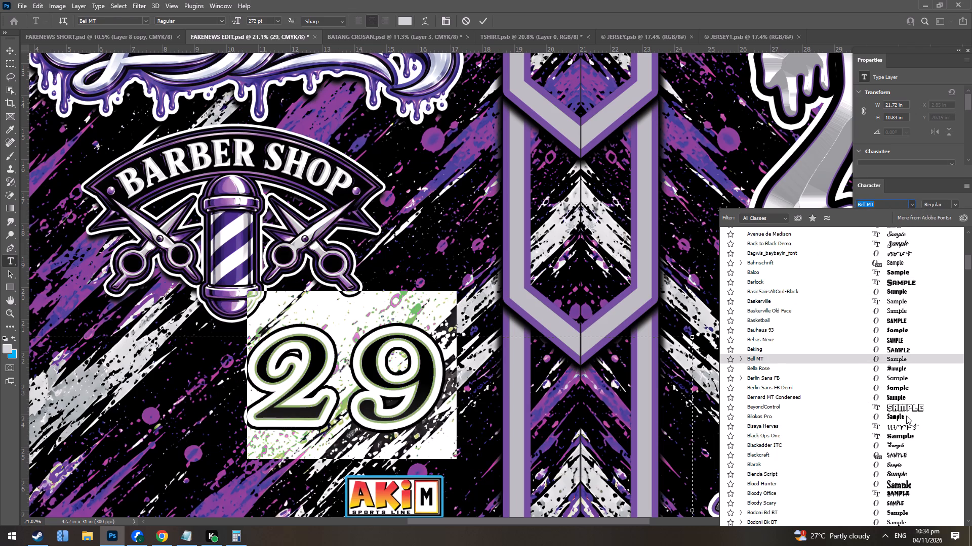
{"action": "scroll", "coordinate": [922, 375], "scroll_direction": "down", "scroll_amount": 4}
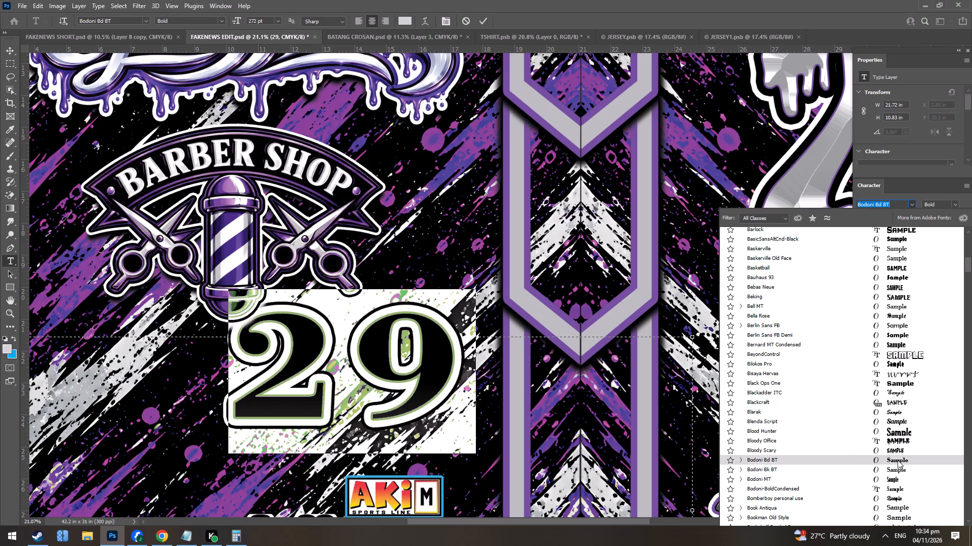
{"action": "scroll", "coordinate": [898, 460], "scroll_direction": "down", "scroll_amount": 6}
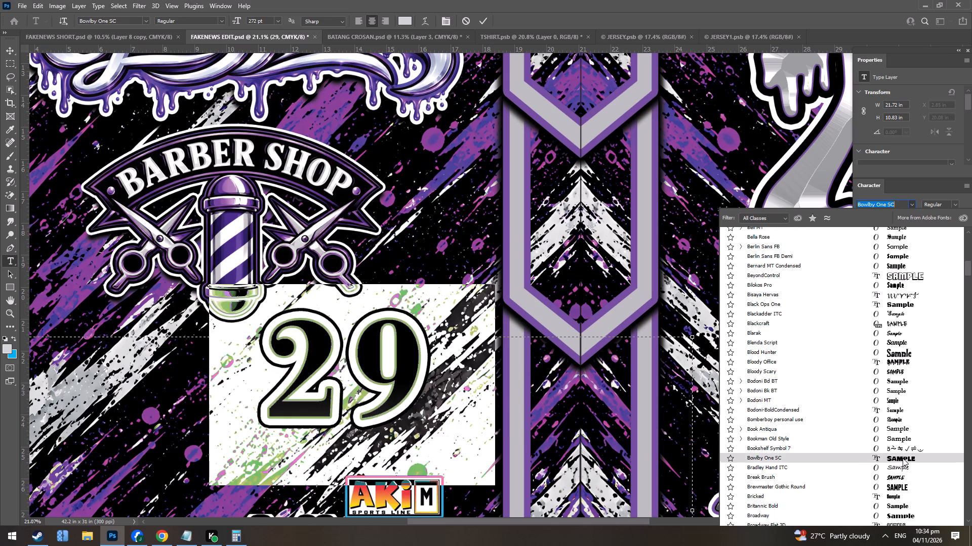
{"action": "scroll", "coordinate": [903, 458], "scroll_direction": "down", "scroll_amount": 9}
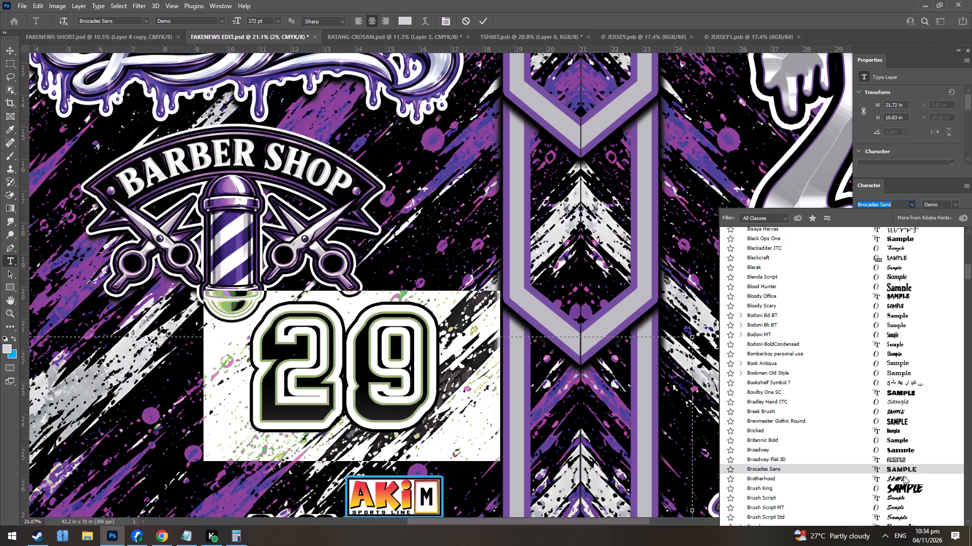
Continue through the C fonts for the front number 29, previewing Calibri, Cattedrale-Demo, Chiller and Copperplate Gothic Light.
{"action": "scroll", "coordinate": [905, 468], "scroll_direction": "down", "scroll_amount": 6}
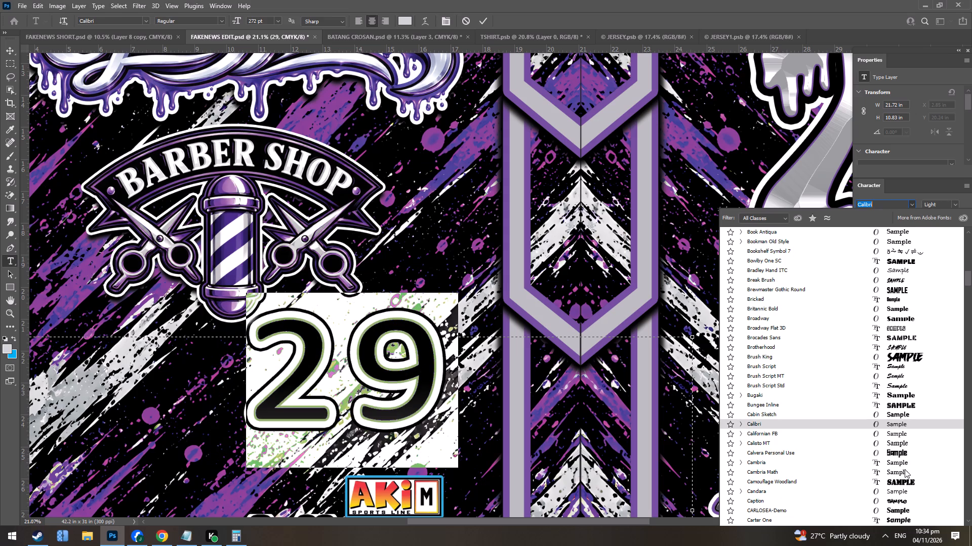
{"action": "scroll", "coordinate": [906, 450], "scroll_direction": "down", "scroll_amount": 8}
{"action": "scroll", "coordinate": [892, 393], "scroll_direction": "down", "scroll_amount": 2}
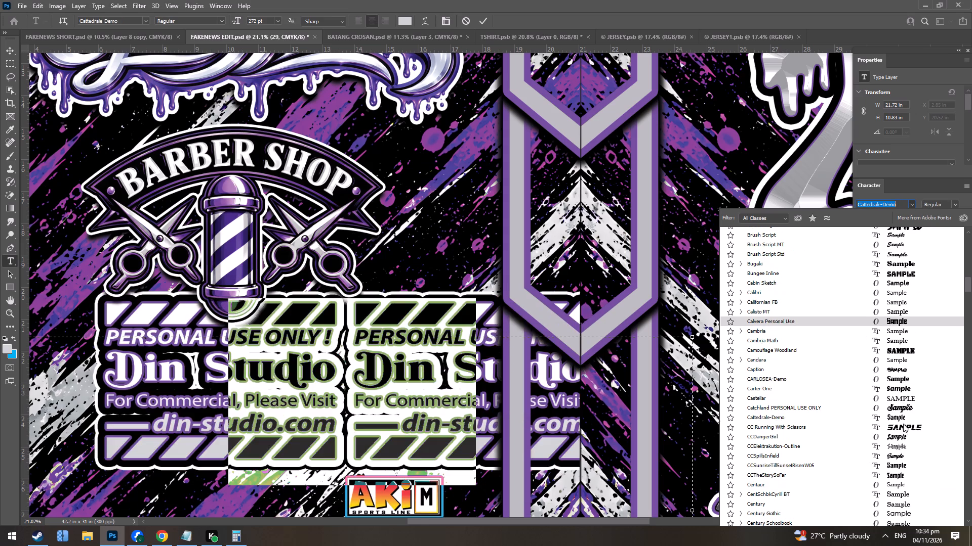
{"action": "scroll", "coordinate": [904, 467], "scroll_direction": "down", "scroll_amount": 14}
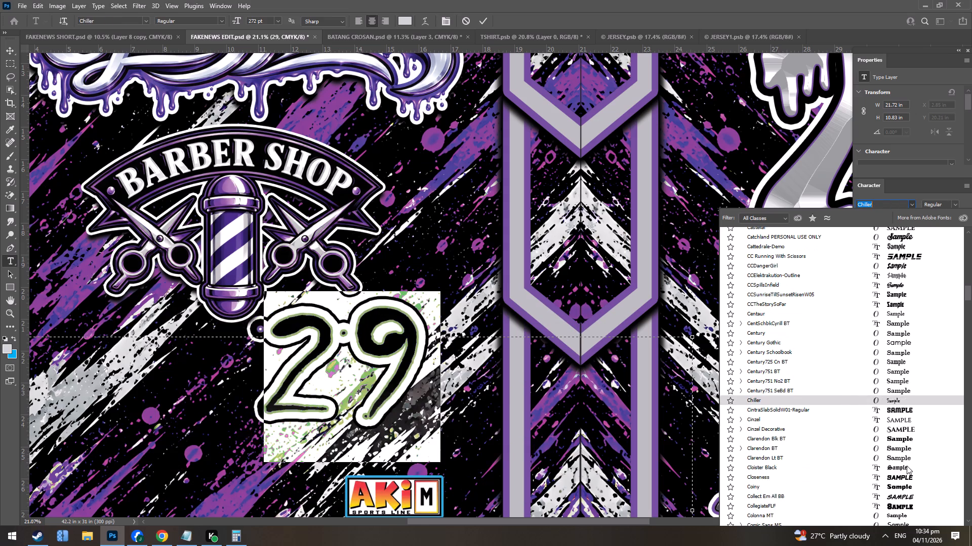
{"action": "scroll", "coordinate": [907, 466], "scroll_direction": "down", "scroll_amount": 11}
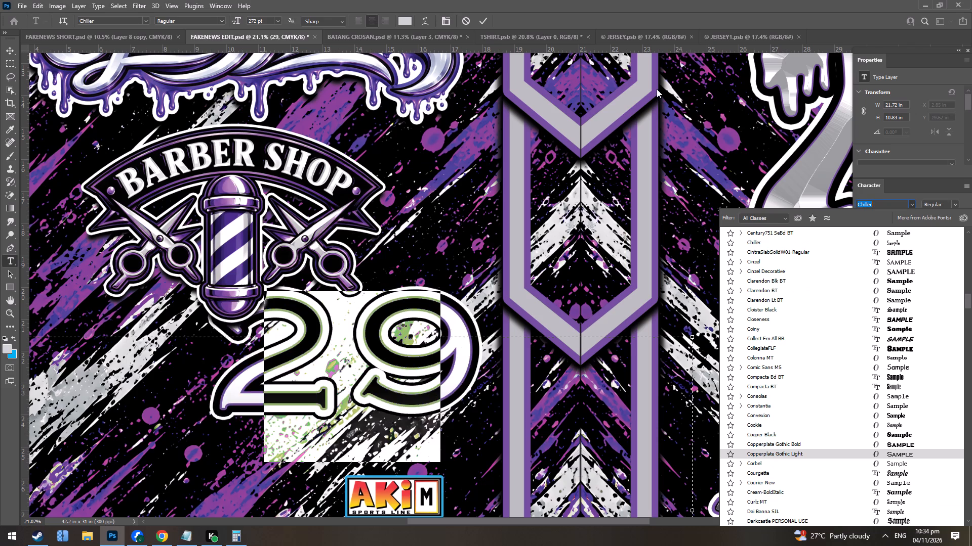
{"action": "left_click", "coordinate": [460, 18]}
{"action": "left_click", "coordinate": [463, 18]}
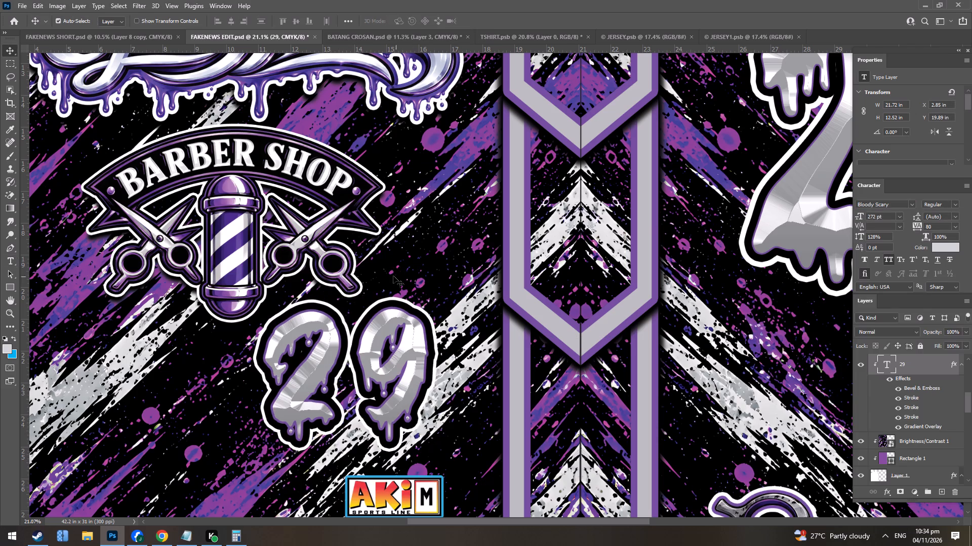
Undo the Bloody Scary font change on the front number 29.
{"action": "scroll", "coordinate": [477, 255], "scroll_direction": "down", "scroll_amount": 10}
{"action": "key", "text": "ctrl+z"}
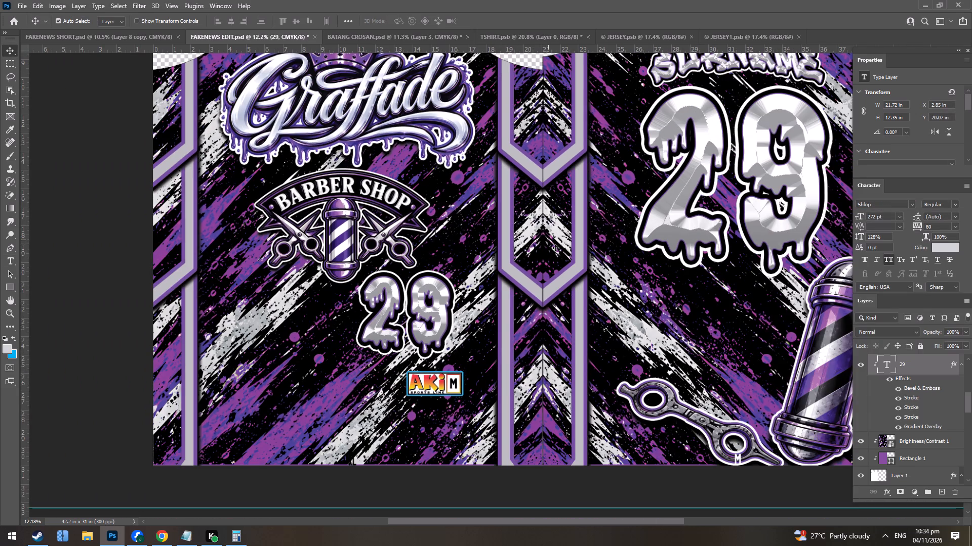
Examine the front number 29 on the layout and compare its lettering with the Graffade jersey mockup on Facebook.
{"action": "scroll", "coordinate": [421, 283], "scroll_direction": "down", "scroll_amount": 3, "text": "alt"}
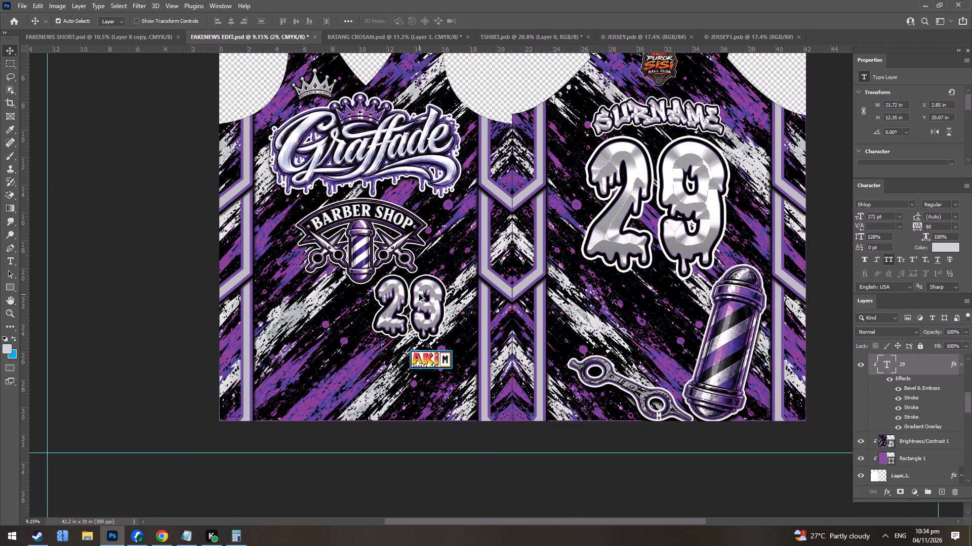
{"action": "scroll", "coordinate": [420, 295], "scroll_direction": "up", "scroll_amount": 14, "text": "alt"}
{"action": "scroll", "coordinate": [434, 309], "scroll_direction": "down", "scroll_amount": 4, "text": "alt"}
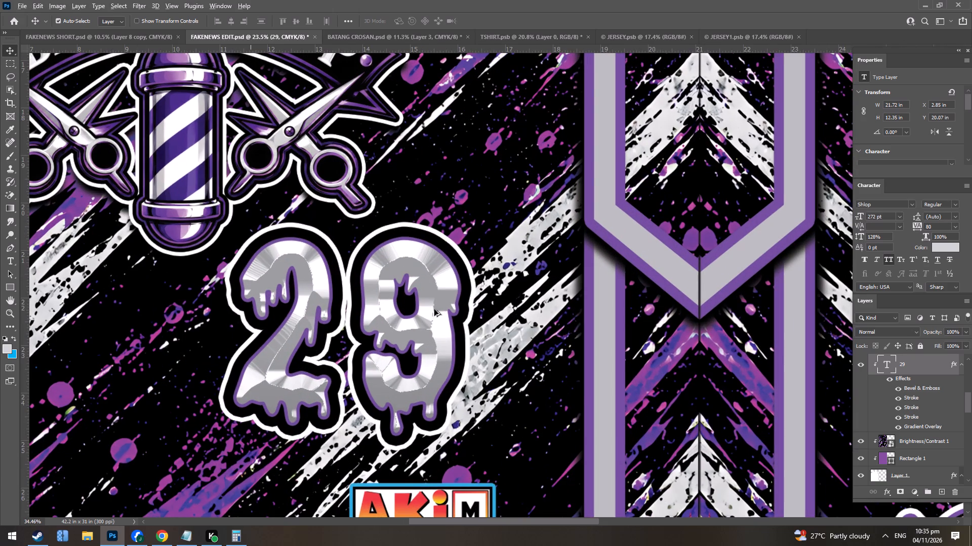
{"action": "scroll", "coordinate": [434, 309], "scroll_direction": "down", "scroll_amount": 13, "text": "alt"}
{"action": "key", "text": "alt+Tab"}
{"action": "key", "text": "alt+Tab"}
{"action": "left_click", "coordinate": [136, 537]}
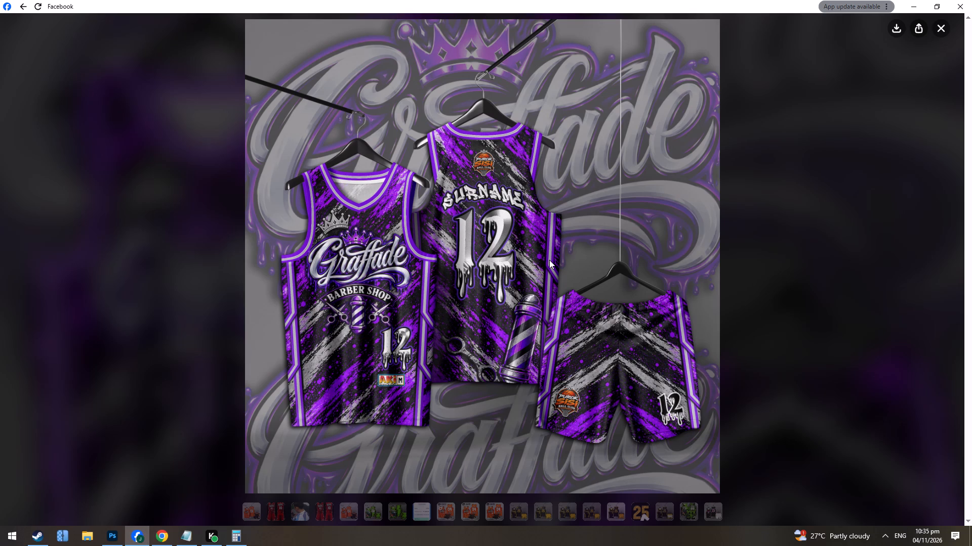
{"action": "key", "text": "alt+Tab"}
{"action": "key", "text": "alt+Tab"}
{"action": "left_click", "coordinate": [141, 538]}
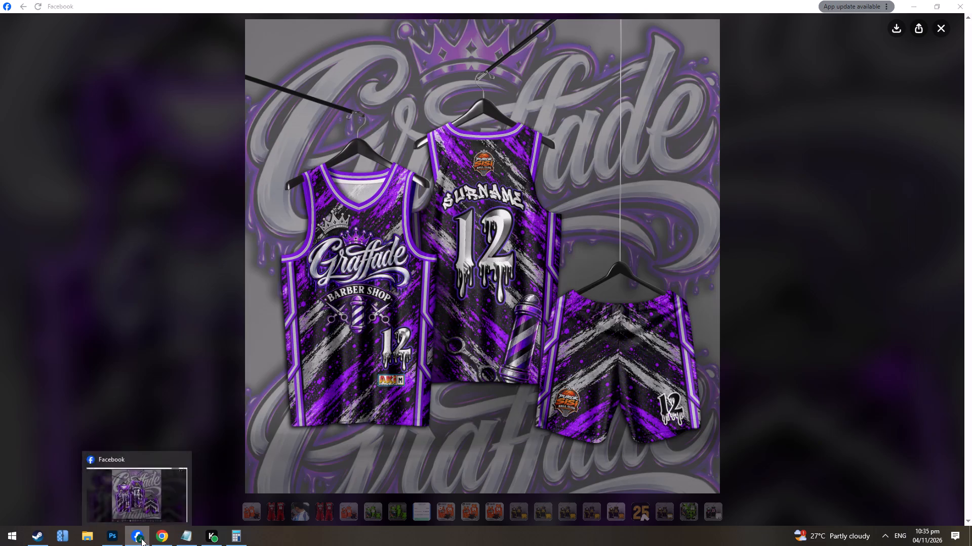
{"action": "left_click", "coordinate": [140, 534]}
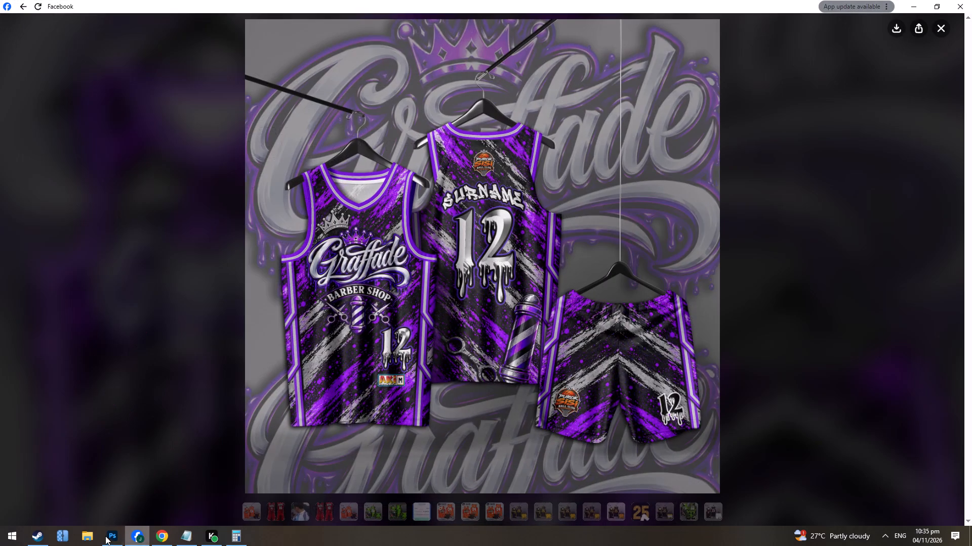
Return to Photoshop, reselect the front number 29's text and look through the fonts, previewing Zombies Coming Graffiti.
{"action": "left_click", "coordinate": [102, 539]}
{"action": "double_click", "coordinate": [410, 358]}
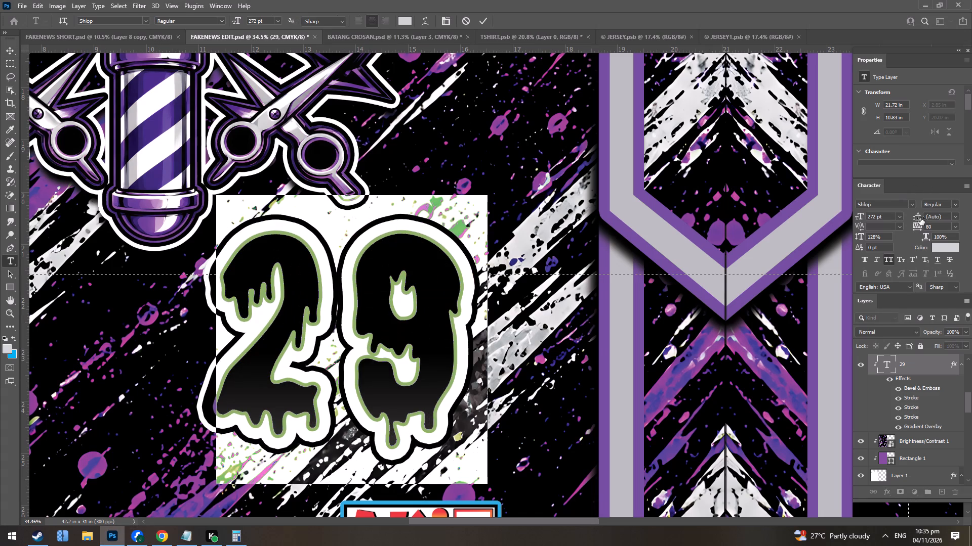
{"action": "left_click", "coordinate": [954, 203]}
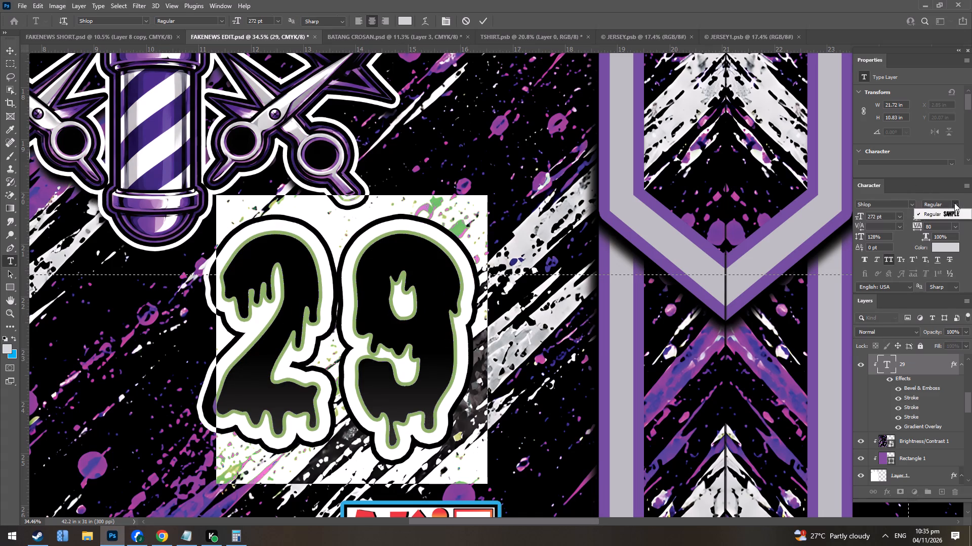
{"action": "left_click", "coordinate": [954, 203]}
{"action": "left_click", "coordinate": [910, 205]}
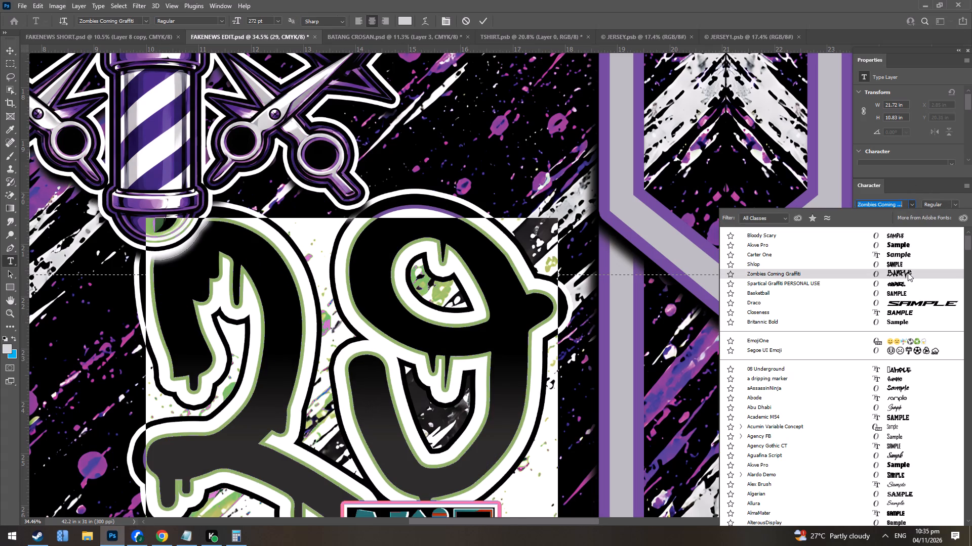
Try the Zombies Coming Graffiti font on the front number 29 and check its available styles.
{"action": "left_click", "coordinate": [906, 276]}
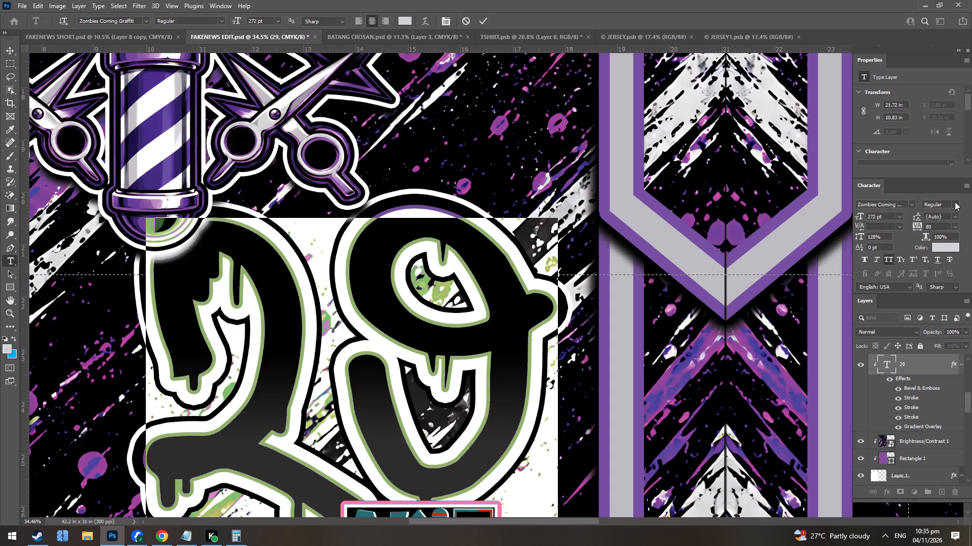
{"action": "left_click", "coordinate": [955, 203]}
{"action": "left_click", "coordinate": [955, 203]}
Search the fonts for "gra" and "blo", and apply Blood Hunter Regular to the front number 29.
{"action": "left_click", "coordinate": [913, 204]}
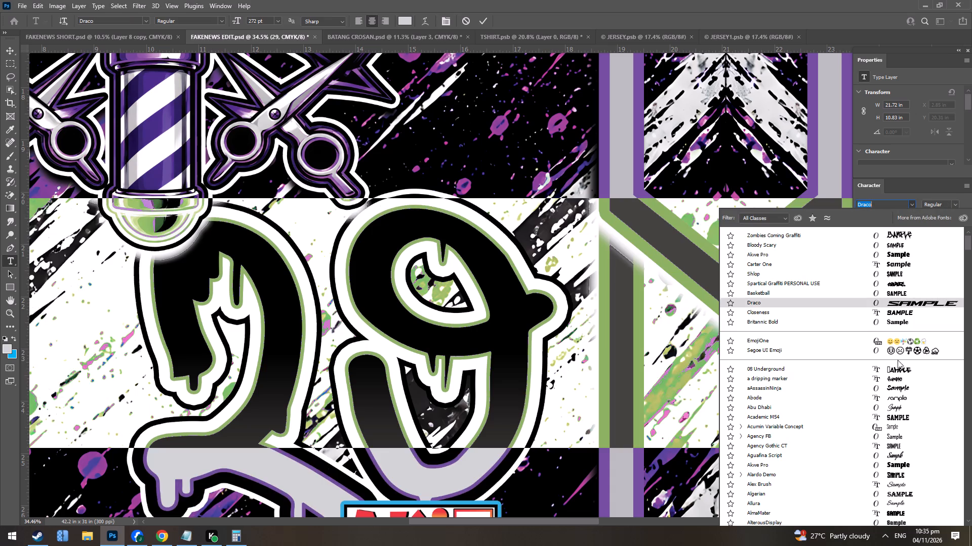
{"action": "scroll", "coordinate": [910, 401], "scroll_direction": "down", "scroll_amount": 4}
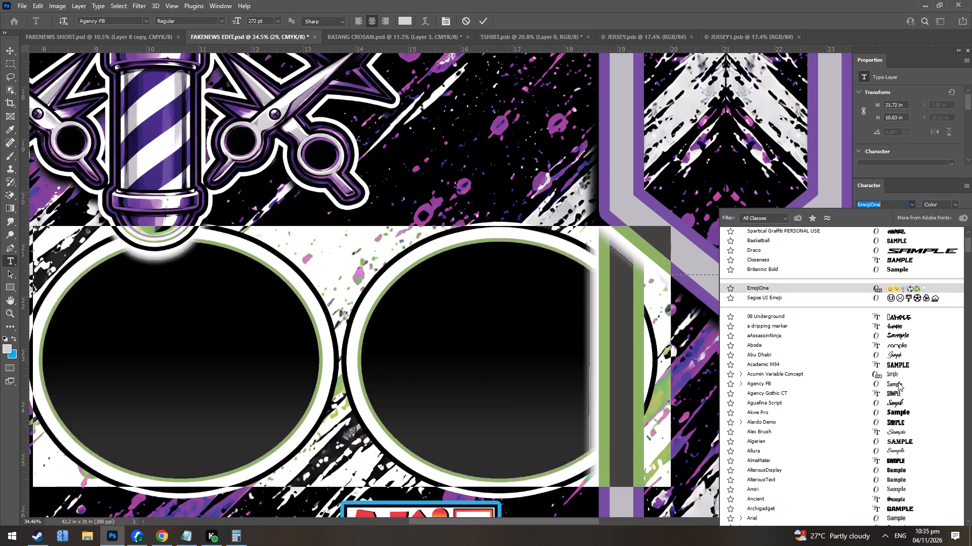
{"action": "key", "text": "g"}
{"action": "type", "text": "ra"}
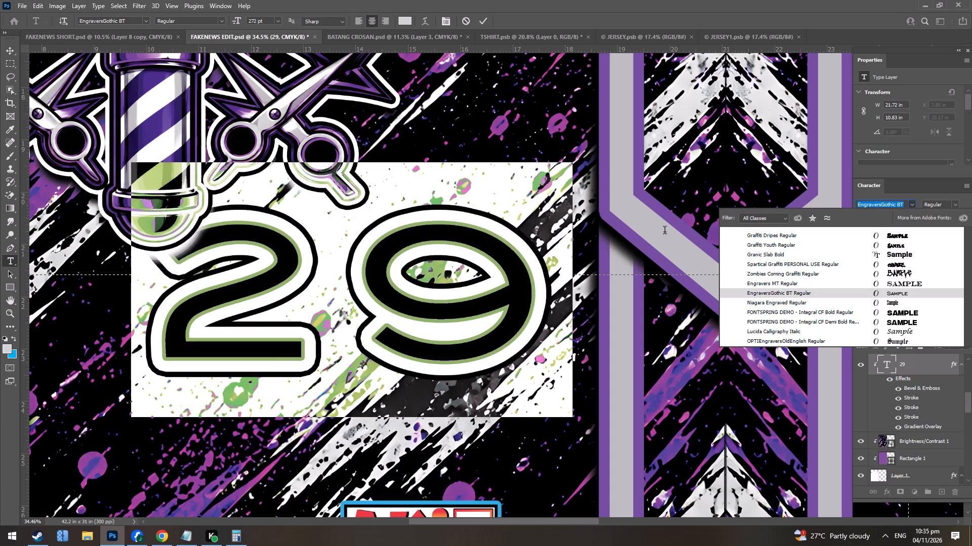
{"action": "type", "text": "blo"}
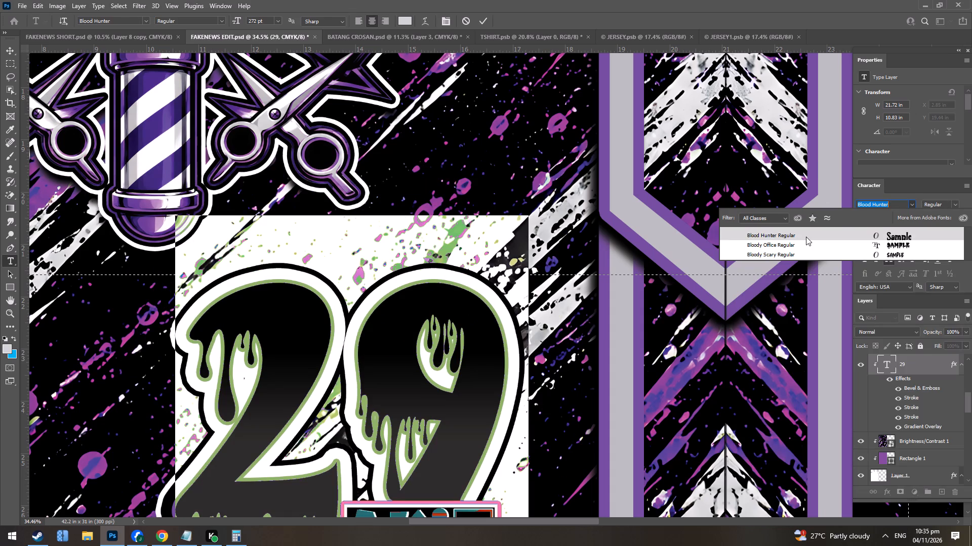
{"action": "left_click", "coordinate": [806, 237]}
{"action": "key", "text": "Return"}
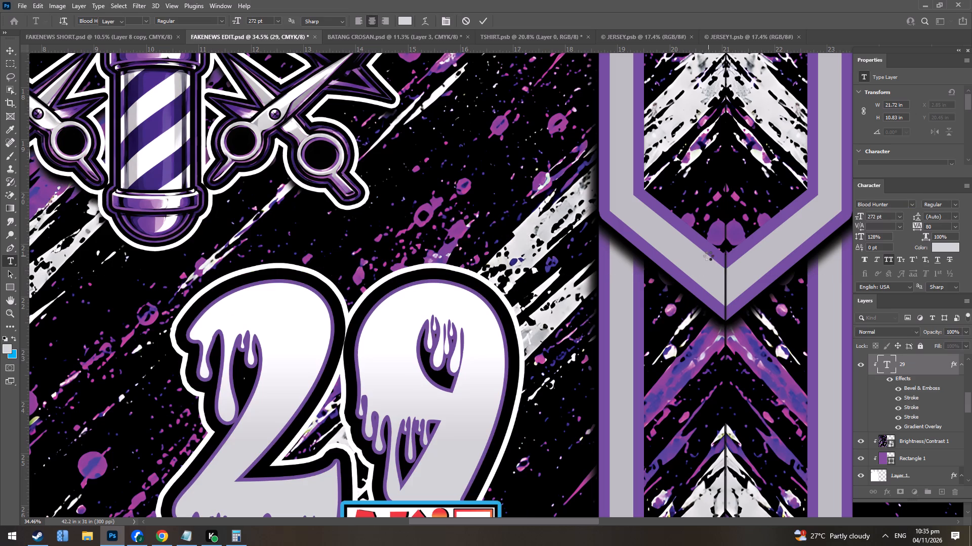
Compare the front number 29 with the numbers on the Facebook mockup, up close and within the whole jersey layout.
{"action": "scroll", "coordinate": [693, 258], "scroll_direction": "down", "scroll_amount": 9, "text": "alt"}
{"action": "key", "text": "alt+Tab"}
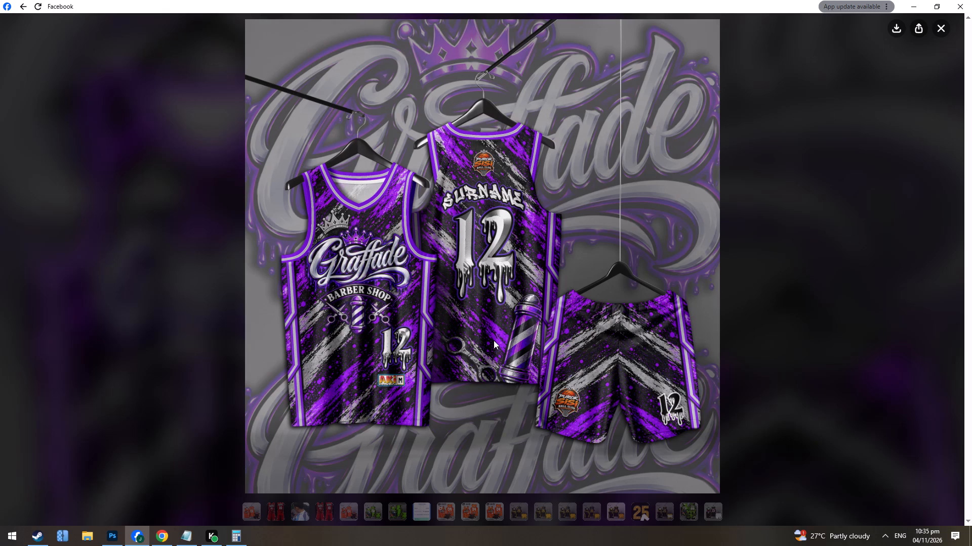
{"action": "key", "text": "alt+Tab"}
{"action": "scroll", "coordinate": [404, 365], "scroll_direction": "down", "scroll_amount": 6, "text": "alt"}
{"action": "left_click", "coordinate": [424, 390]}
{"action": "scroll", "coordinate": [424, 390], "scroll_direction": "down", "scroll_amount": 3, "text": "alt"}
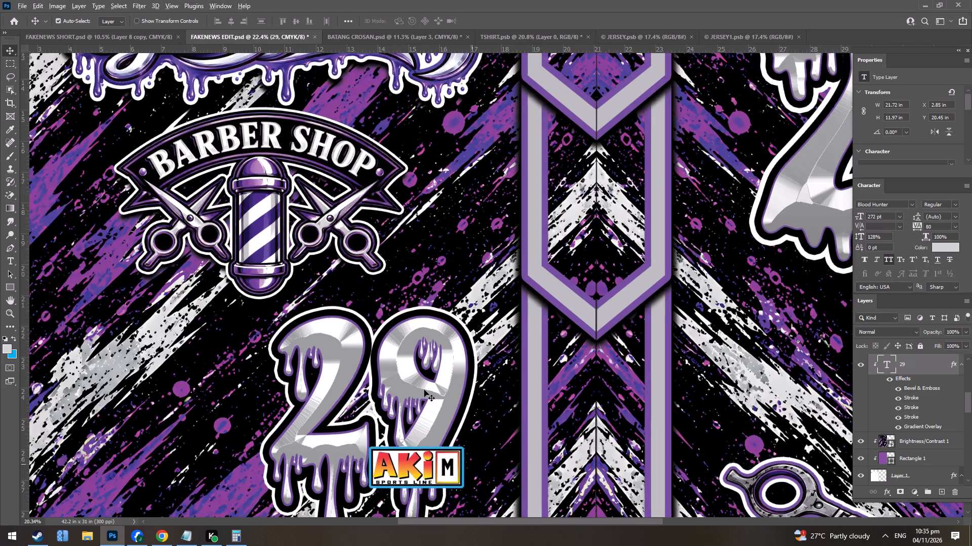
{"action": "scroll", "coordinate": [424, 390], "scroll_direction": "down", "scroll_amount": 6, "text": "alt"}
{"action": "scroll", "coordinate": [332, 447], "scroll_direction": "up", "scroll_amount": 7, "text": "alt"}
{"action": "key", "text": "alt+Tab"}
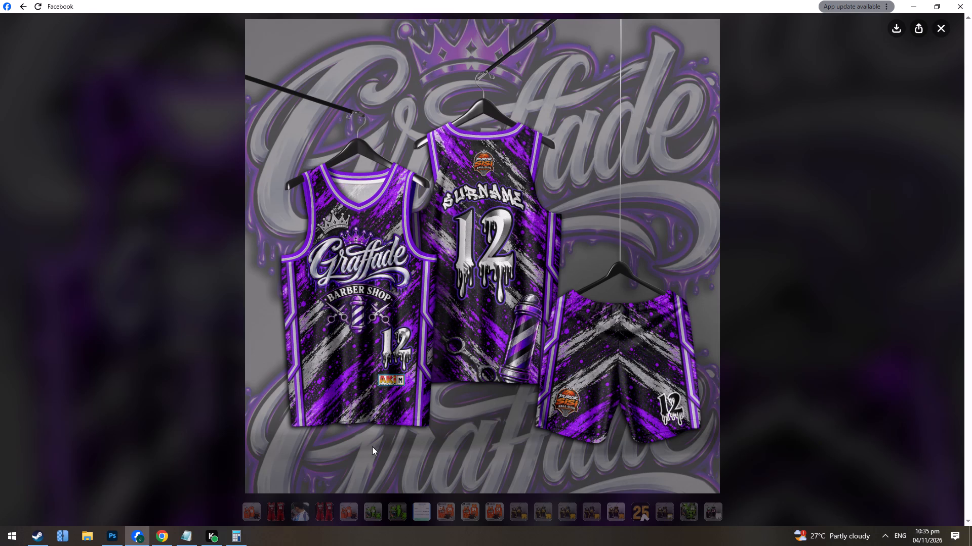
{"action": "key", "text": "alt+Tab"}
{"action": "scroll", "coordinate": [410, 419], "scroll_direction": "up", "scroll_amount": 4}
{"action": "scroll", "coordinate": [410, 418], "scroll_direction": "up", "scroll_amount": 3, "text": "alt"}
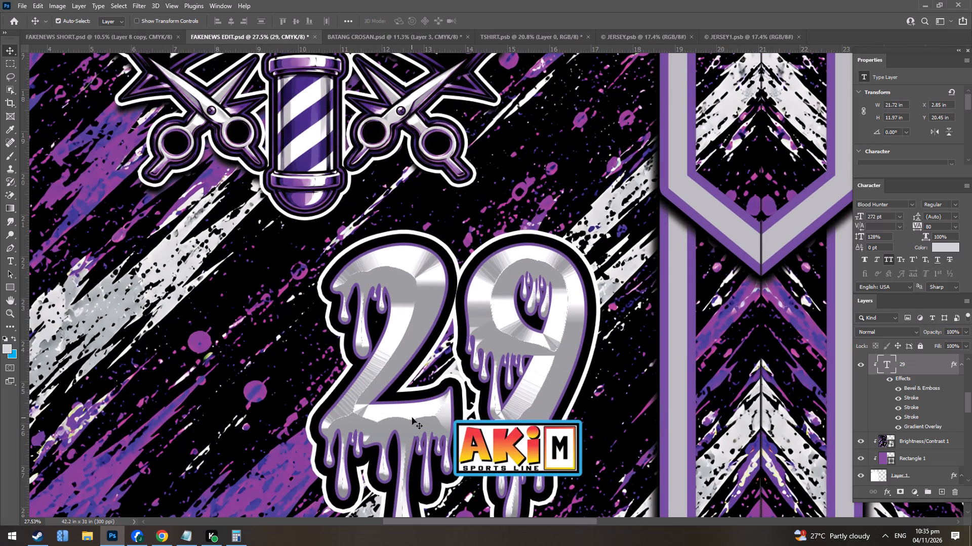
{"action": "scroll", "coordinate": [439, 403], "scroll_direction": "down", "scroll_amount": 12, "text": "alt"}
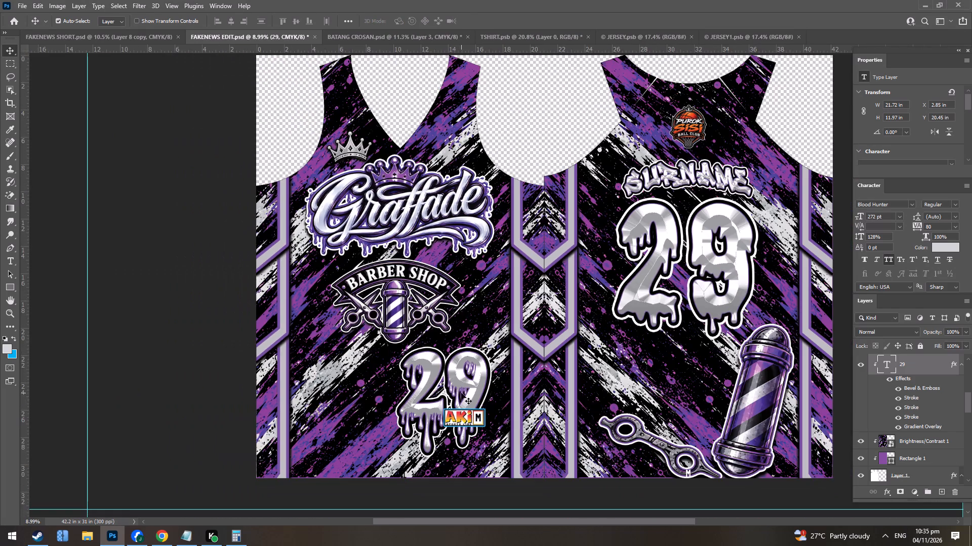
Reduce the front number 29's font size to 194 pt.
{"action": "scroll", "coordinate": [461, 393], "scroll_direction": "up", "scroll_amount": 4, "text": "alt"}
{"action": "double_click", "coordinate": [494, 368]}
{"action": "left_click", "coordinate": [855, 212]}
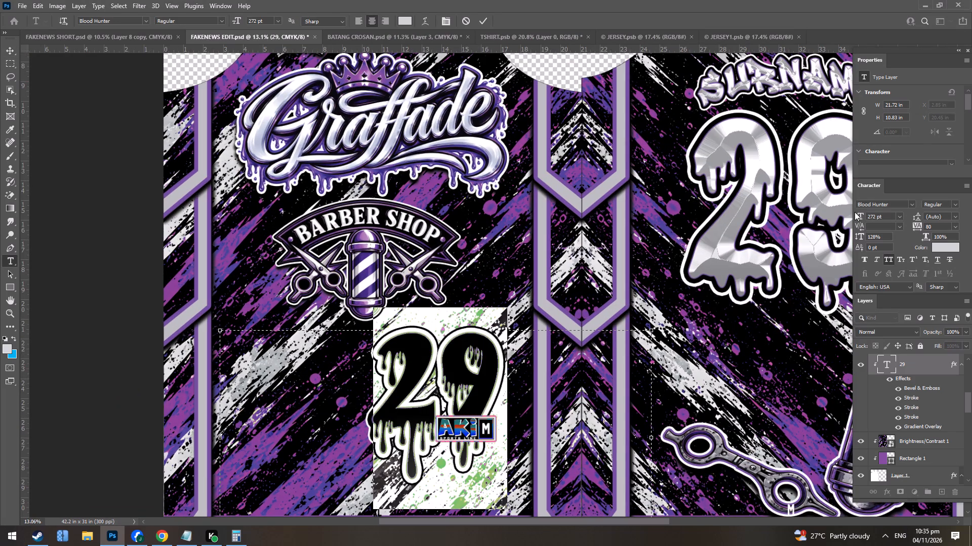
{"action": "left_click_drag", "start_coordinate": [859, 214], "coordinate": [820, 224]}
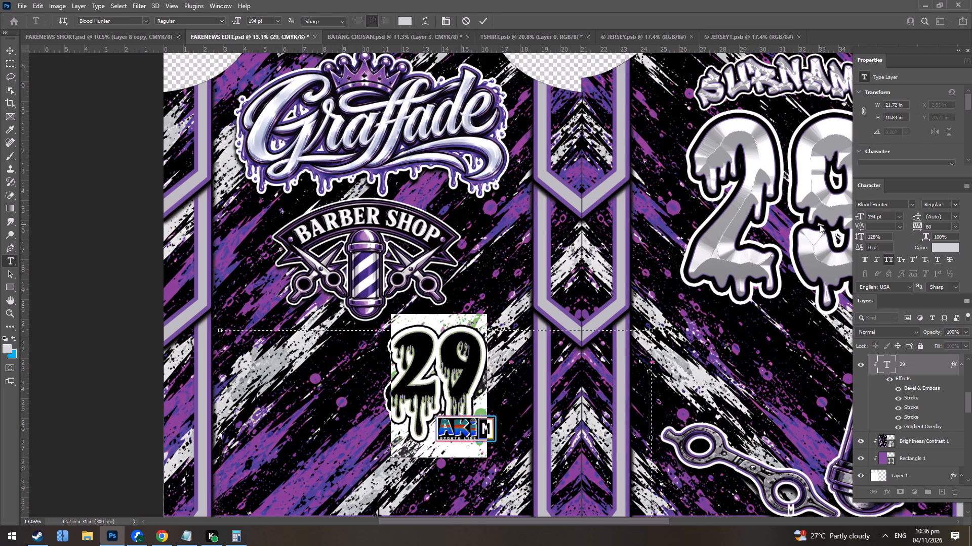
{"action": "key", "text": "Return"}
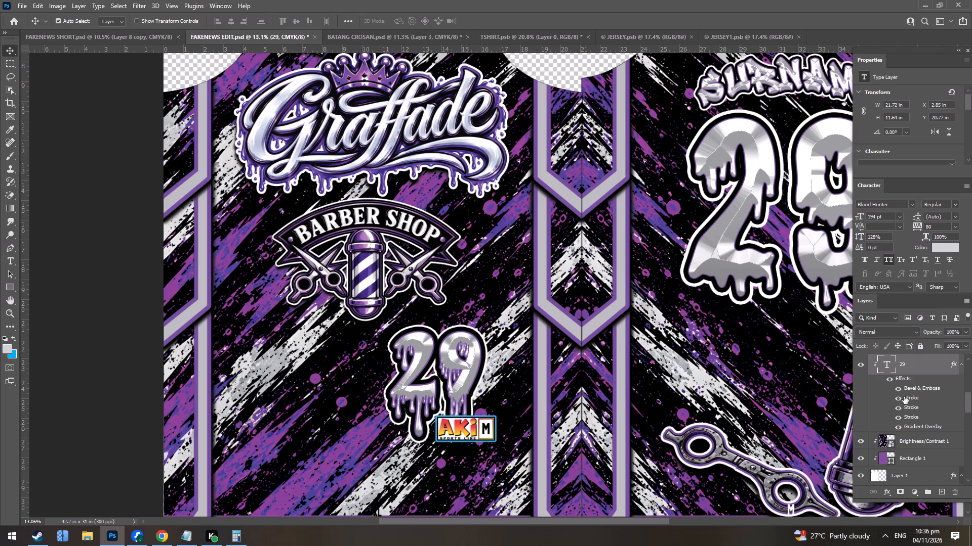
Compare the front 29 with each of its three strokes switched off and on in the layer style.
{"action": "double_click", "coordinate": [906, 396]}
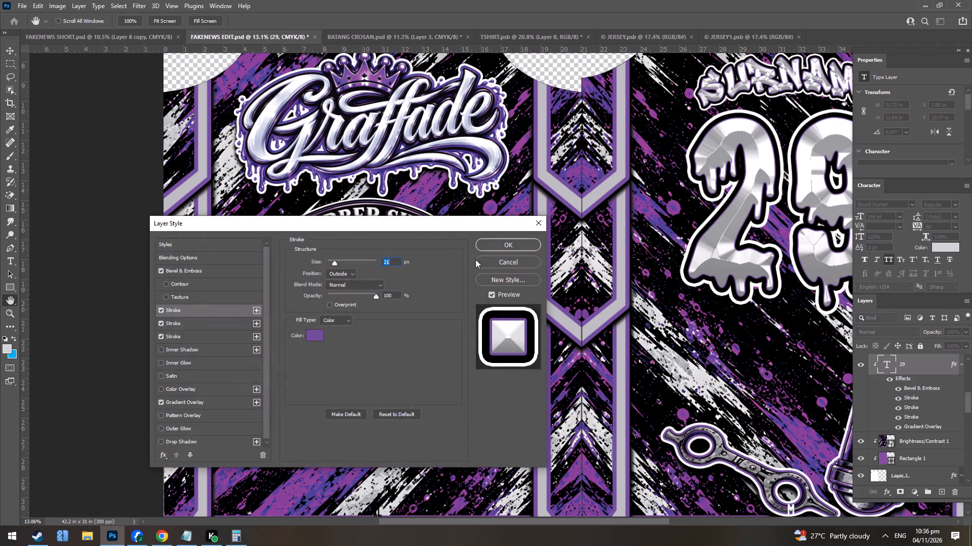
{"action": "left_click_drag", "start_coordinate": [443, 220], "coordinate": [790, 244]}
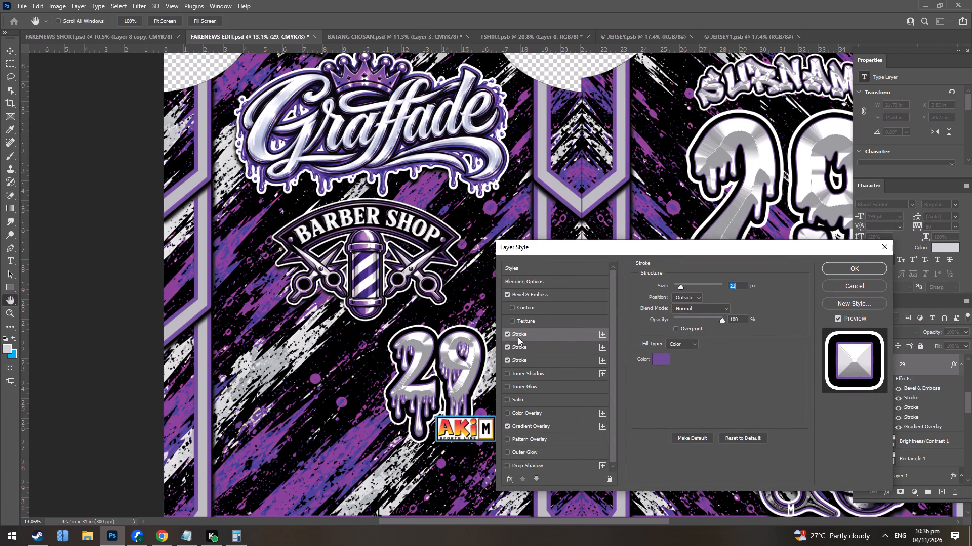
{"action": "left_click", "coordinate": [508, 331]}
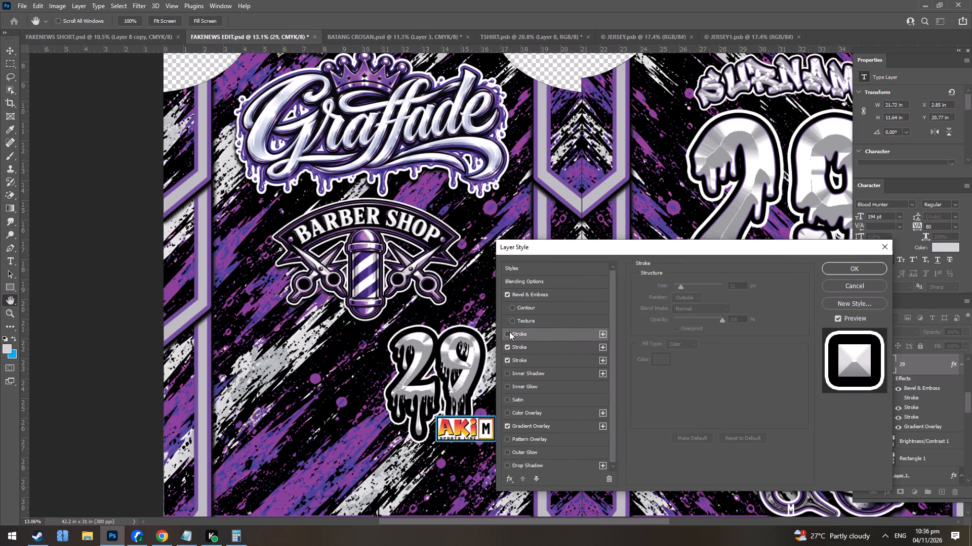
{"action": "left_click", "coordinate": [510, 332]}
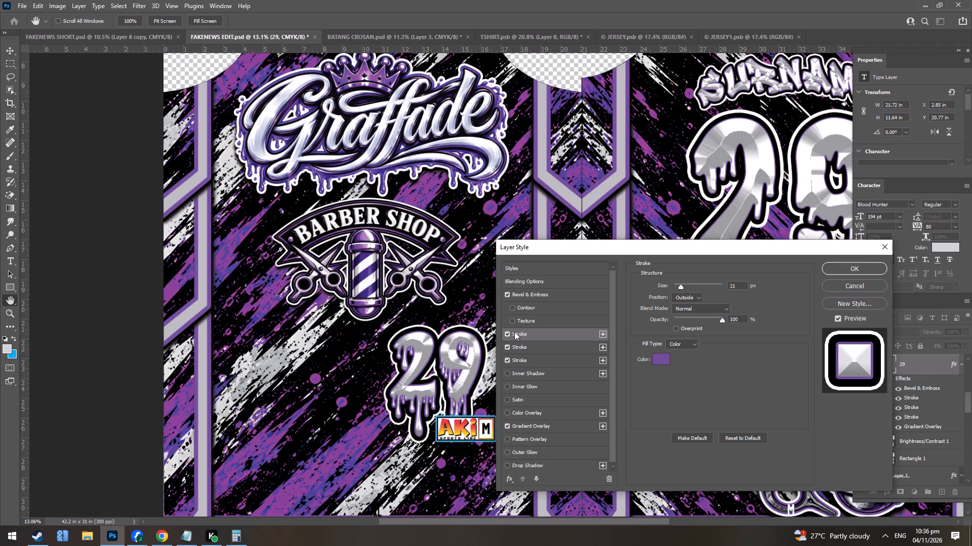
{"action": "left_click", "coordinate": [509, 347]}
{"action": "left_click", "coordinate": [509, 347]}
{"action": "left_click", "coordinate": [507, 362]}
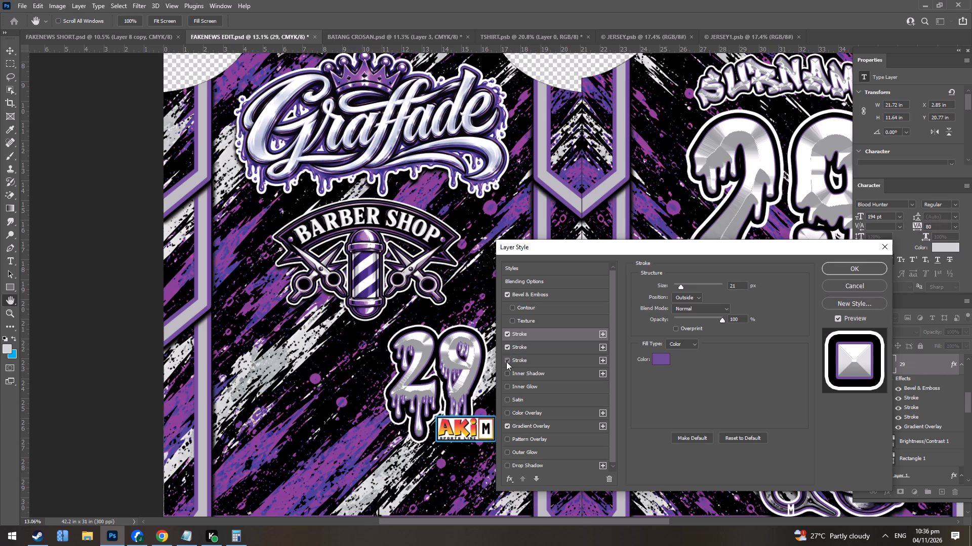
{"action": "left_click", "coordinate": [506, 361]}
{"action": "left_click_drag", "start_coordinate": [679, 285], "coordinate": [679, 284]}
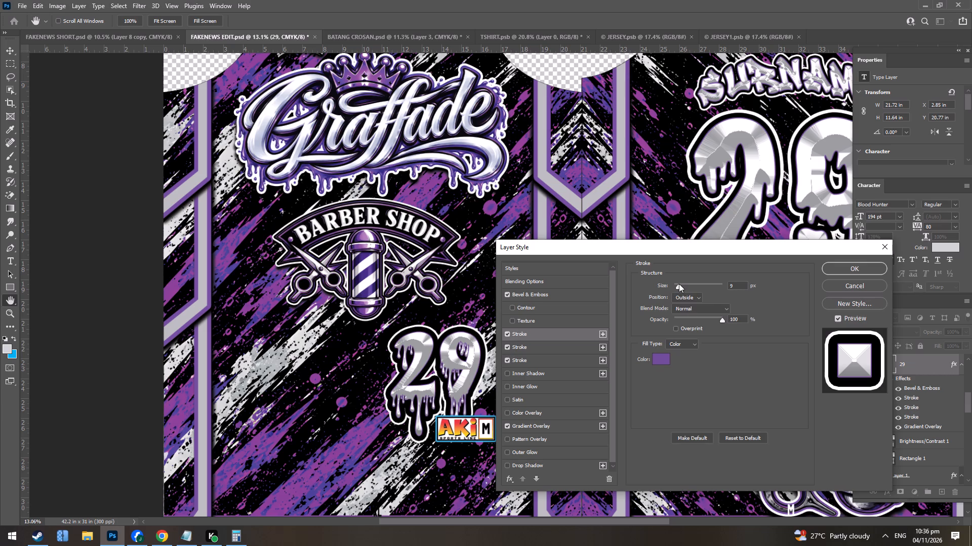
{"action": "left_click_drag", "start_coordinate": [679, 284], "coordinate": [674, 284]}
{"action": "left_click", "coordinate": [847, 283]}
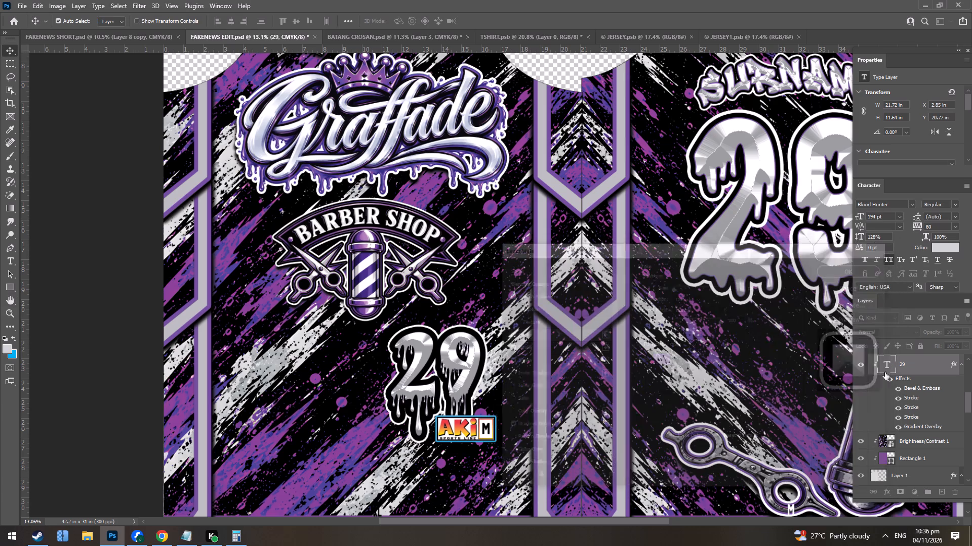
Reduce the black middle stroke of the front number 29 to 70 px.
{"action": "double_click", "coordinate": [911, 419]}
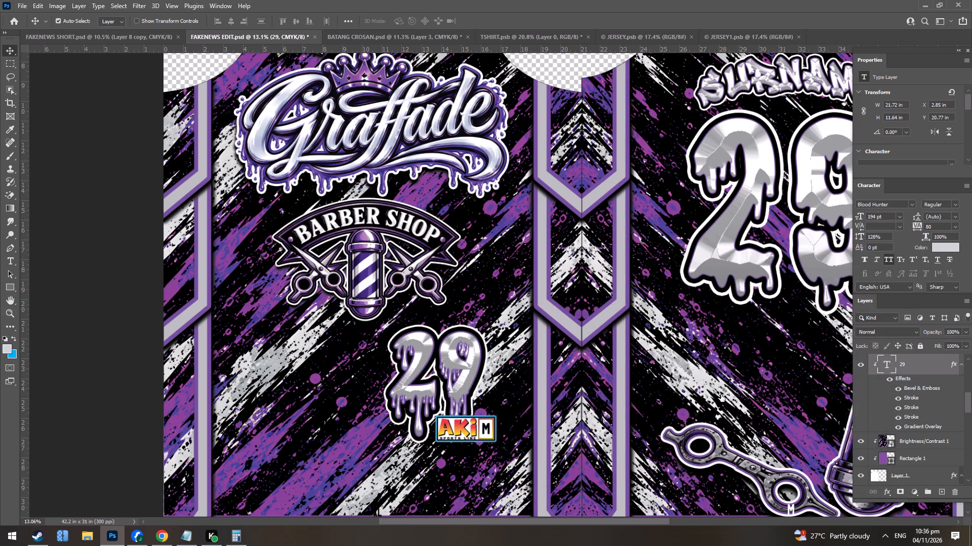
{"action": "left_click", "coordinate": [697, 286]}
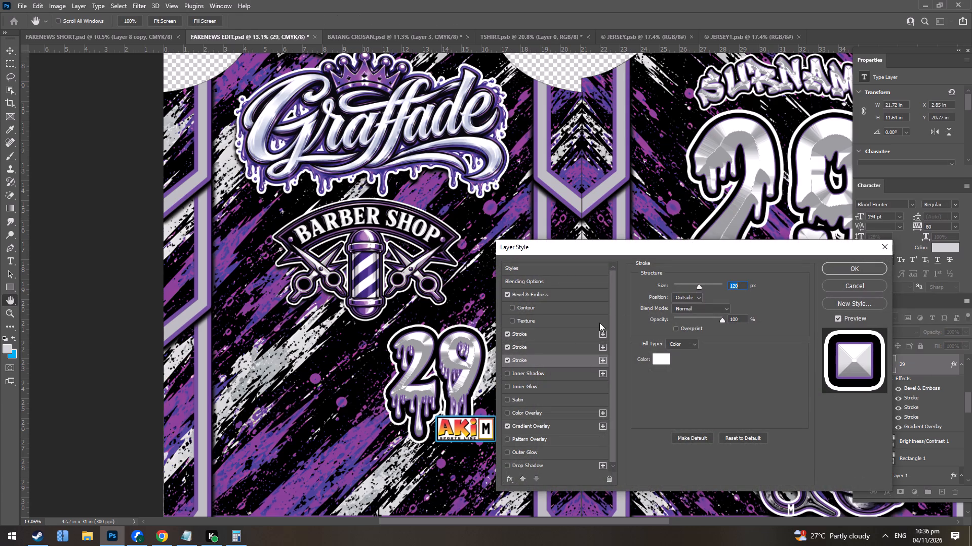
{"action": "left_click", "coordinate": [537, 348]}
{"action": "left_click", "coordinate": [549, 334]}
{"action": "left_click", "coordinate": [573, 346]}
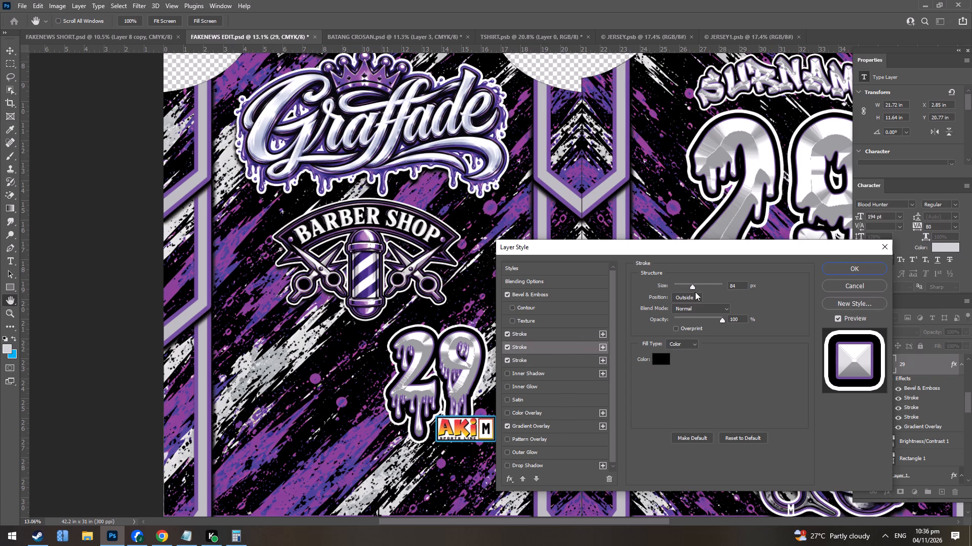
{"action": "left_click", "coordinate": [692, 286]}
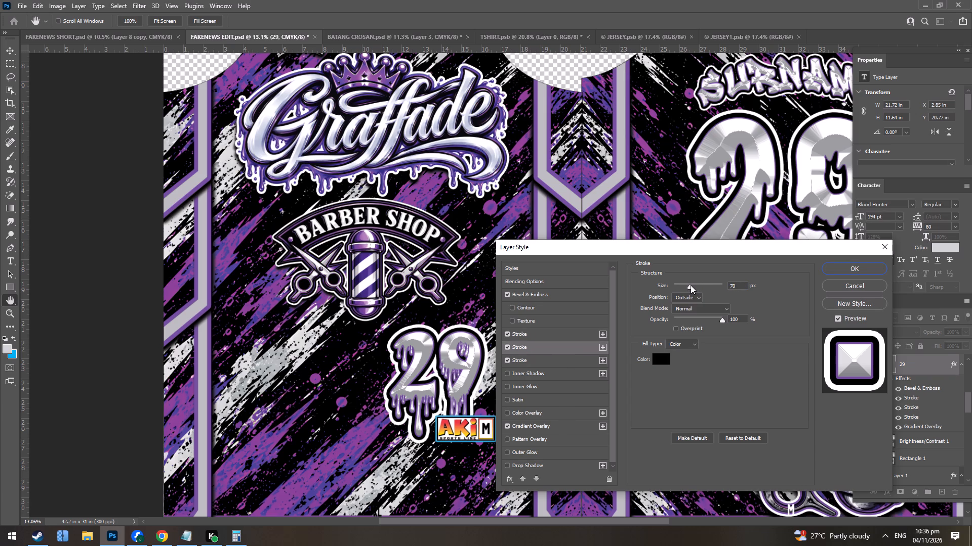
Reduce the white outer stroke of the front number 29 to 87 px and apply the layer style.
{"action": "left_click", "coordinate": [562, 362]}
{"action": "left_click_drag", "start_coordinate": [699, 287], "coordinate": [697, 287]}
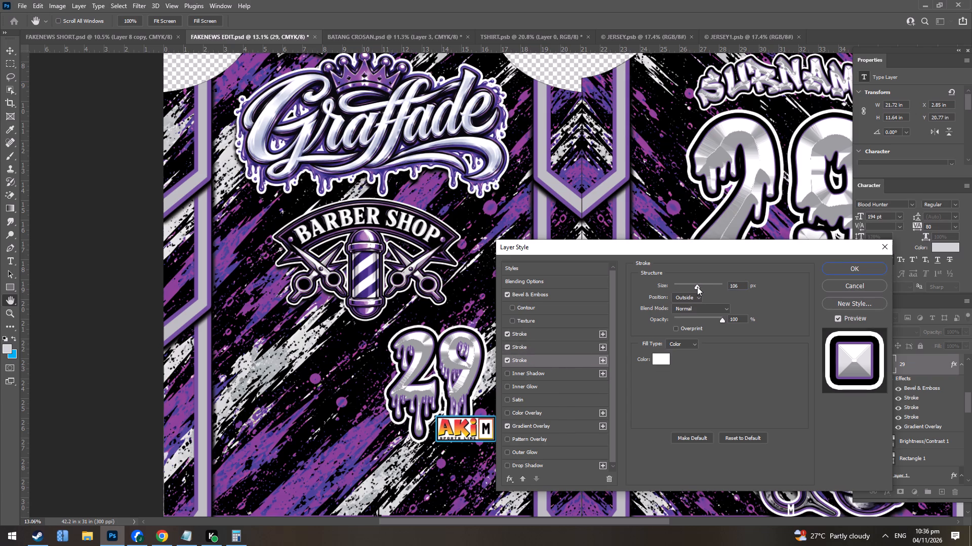
{"action": "left_click_drag", "start_coordinate": [697, 287], "coordinate": [694, 286]}
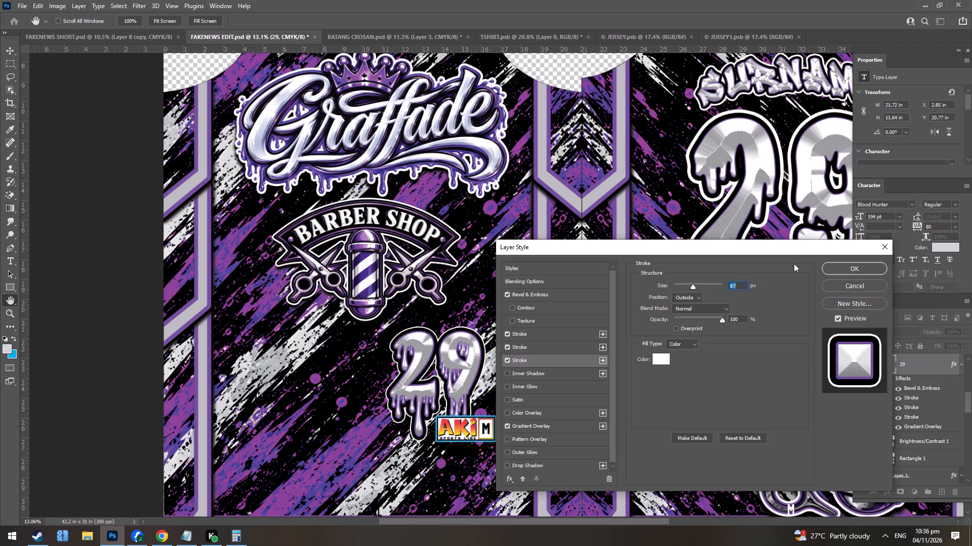
{"action": "left_click", "coordinate": [844, 265]}
Select the front number 29's text and increase its tracking to 160.
{"action": "double_click", "coordinate": [888, 366]}
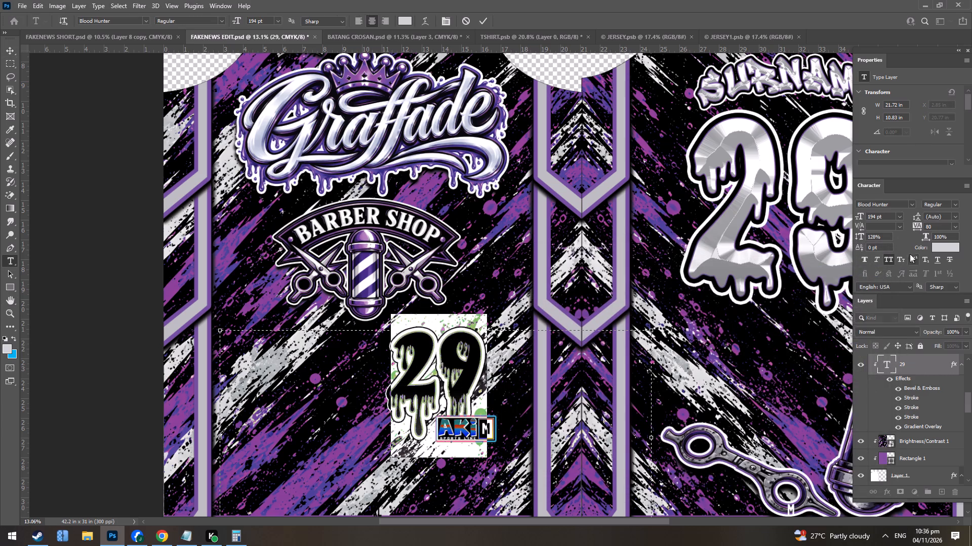
{"action": "left_click", "coordinate": [940, 225]}
{"action": "key", "text": "Up"}
{"action": "key", "text": "Up"}
{"action": "key", "text": "Up"}
{"action": "key", "text": "Up"}
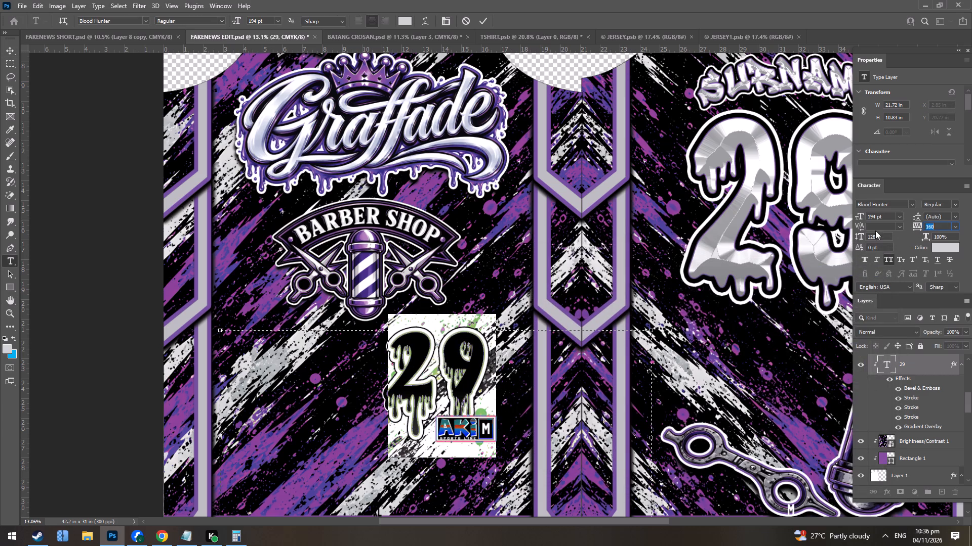
Reduce the front number 29's font size to 163 pt and commit the text.
{"action": "left_click_drag", "start_coordinate": [861, 214], "coordinate": [848, 216]}
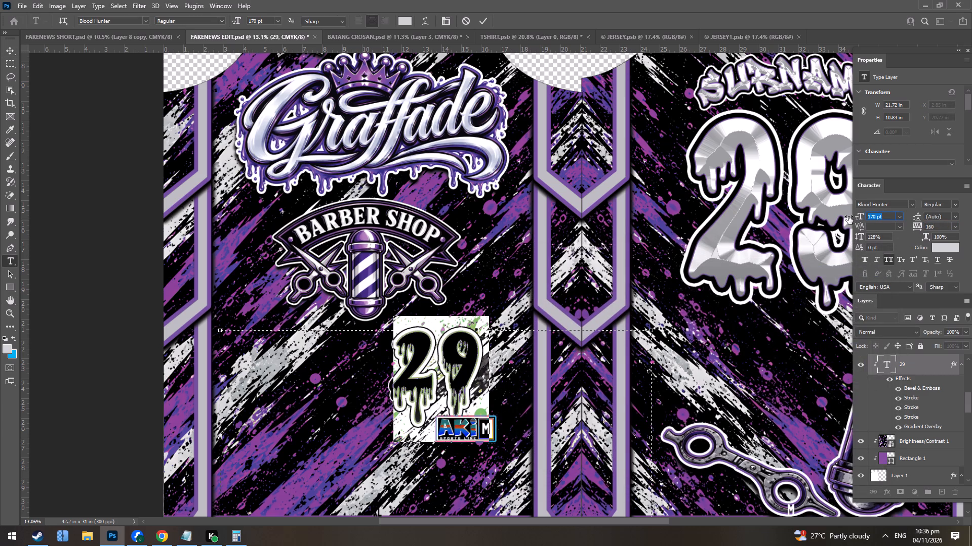
{"action": "left_click_drag", "start_coordinate": [848, 216], "coordinate": [845, 217]}
{"action": "key", "text": "Return"}
{"action": "key", "text": "Return"}
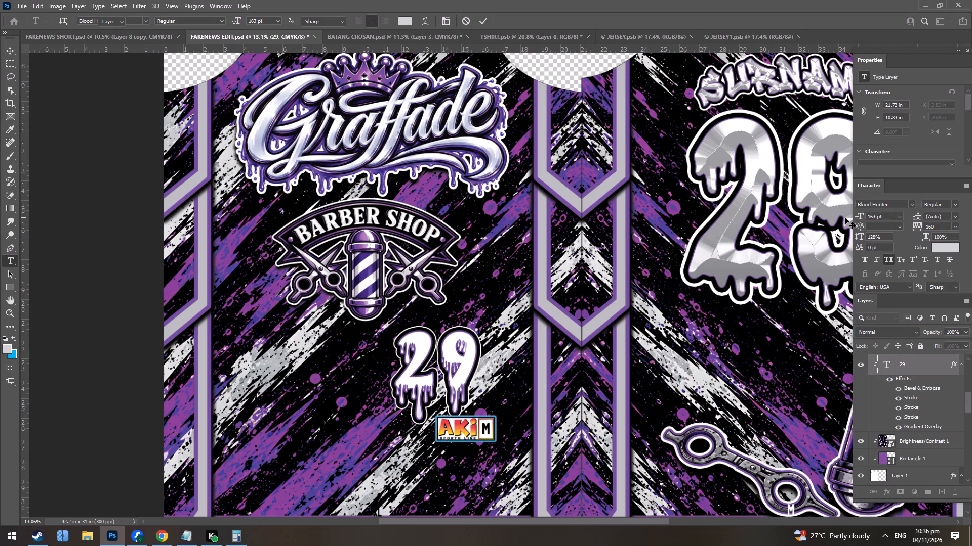
Nudge the front number 29 slightly up and left to X 2.72 in, Y 20.56 in.
{"action": "scroll", "coordinate": [345, 337], "scroll_direction": "down", "scroll_amount": 10, "text": "alt"}
{"action": "scroll", "coordinate": [400, 351], "scroll_direction": "up", "scroll_amount": 5, "text": "alt"}
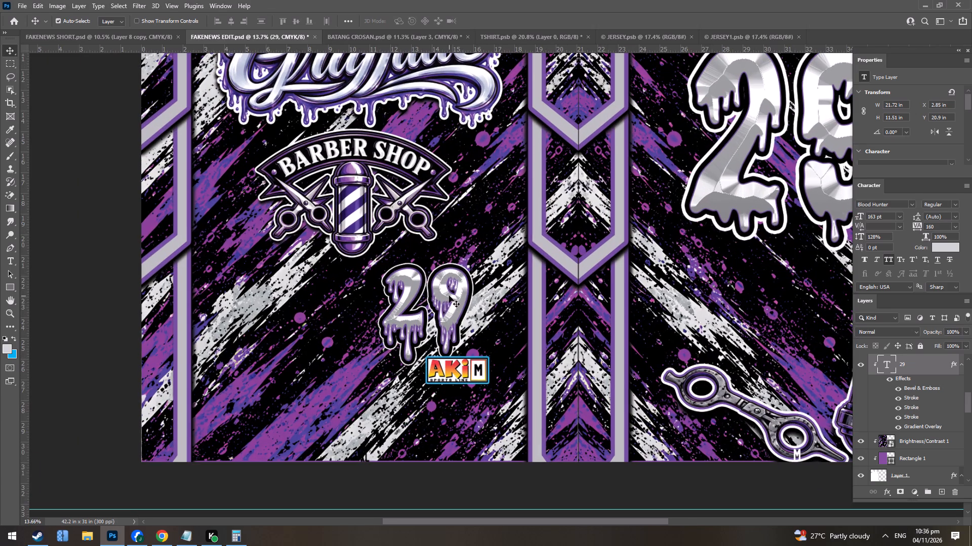
{"action": "left_click_drag", "start_coordinate": [449, 296], "coordinate": [446, 289]}
Compare the front number 29's placement and outline with the front number on the Facebook jersey mockup.
{"action": "scroll", "coordinate": [446, 289], "scroll_direction": "down", "scroll_amount": 7, "text": "alt"}
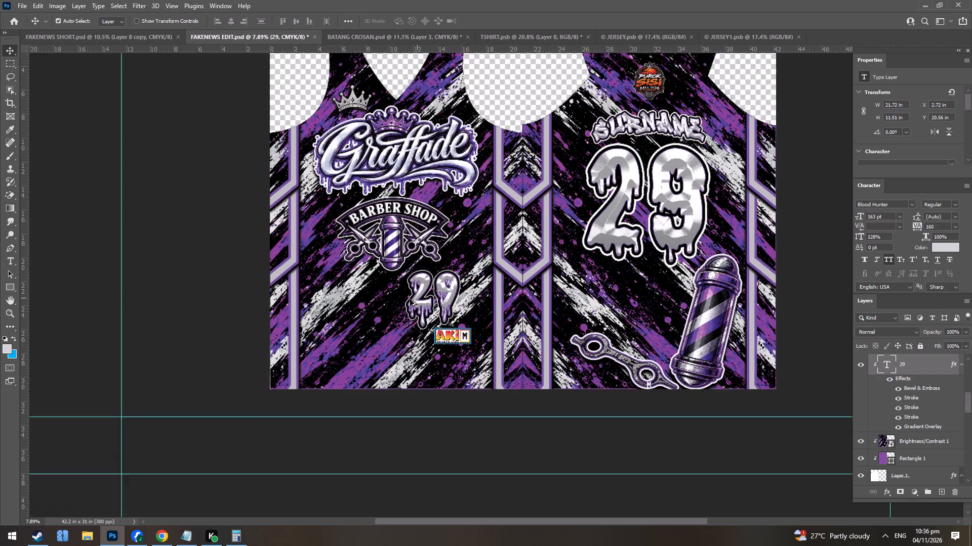
{"action": "scroll", "coordinate": [410, 299], "scroll_direction": "down", "scroll_amount": 2, "text": "alt"}
{"action": "scroll", "coordinate": [332, 254], "scroll_direction": "up", "scroll_amount": 12}
{"action": "key", "text": "alt+Tab"}
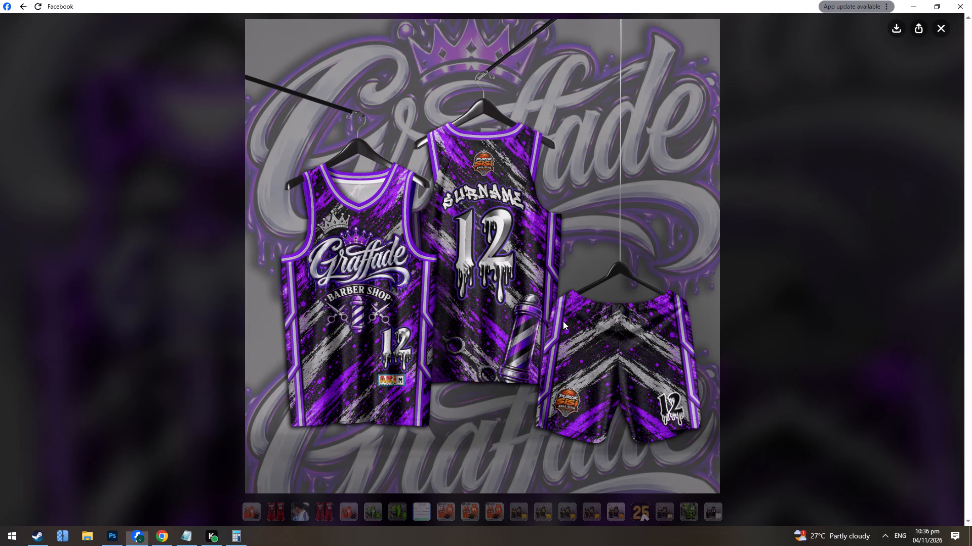
{"action": "key", "text": "alt+Tab"}
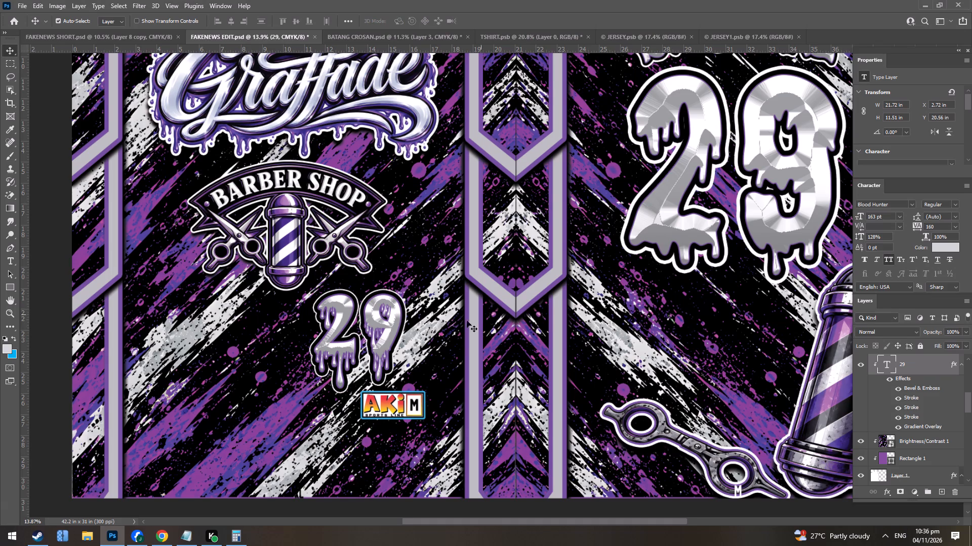
{"action": "scroll", "coordinate": [405, 329], "scroll_direction": "up", "scroll_amount": 3, "text": "alt"}
{"action": "scroll", "coordinate": [355, 346], "scroll_direction": "up", "scroll_amount": 3, "text": "alt"}
{"action": "key", "text": "alt+Tab"}
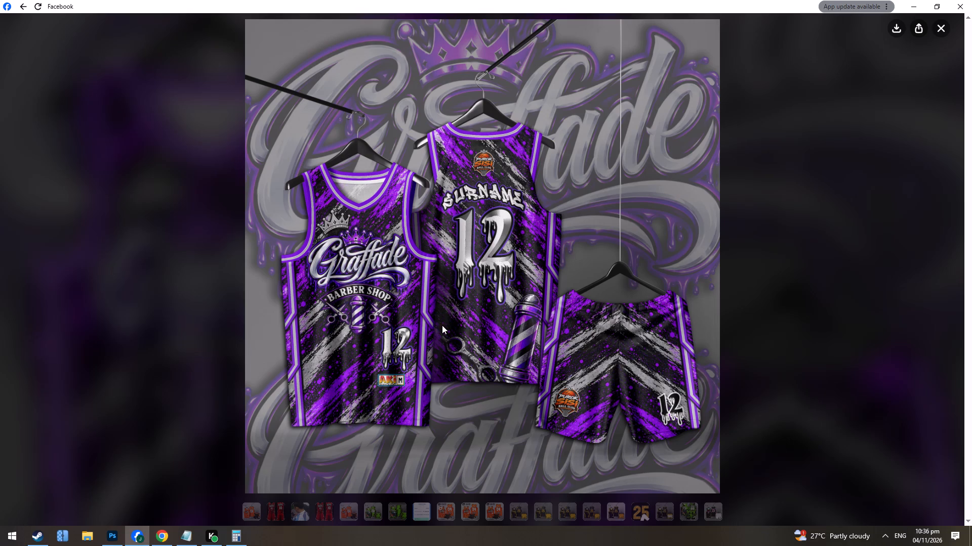
{"action": "key", "text": "alt+Tab"}
{"action": "scroll", "coordinate": [393, 346], "scroll_direction": "up", "scroll_amount": 4, "text": "alt"}
{"action": "key", "text": "alt+Tab"}
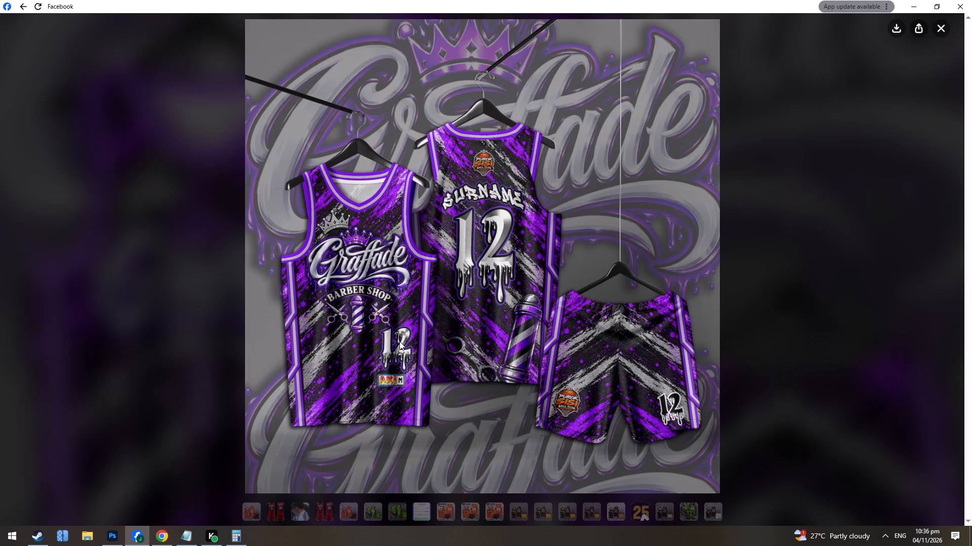
{"action": "key", "text": "alt+Tab"}
{"action": "scroll", "coordinate": [389, 357], "scroll_direction": "up", "scroll_amount": 3, "text": "alt"}
Hide the white outer stroke effect of the front number 29.
{"action": "left_click", "coordinate": [407, 347]}
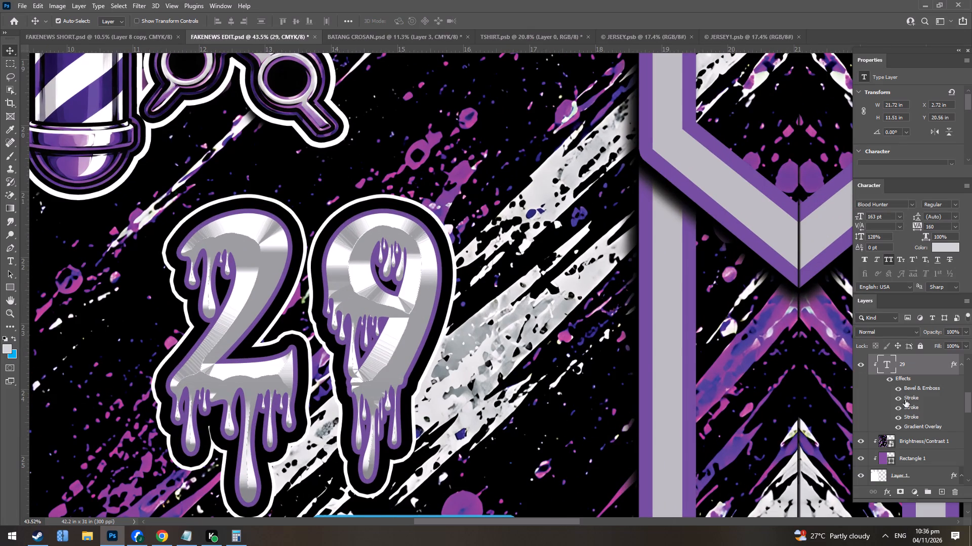
{"action": "left_click", "coordinate": [900, 417]}
In the front 29's layer style, move the purple stroke beneath the black stroke and reduce the black stroke's size.
{"action": "left_click", "coordinate": [911, 404]}
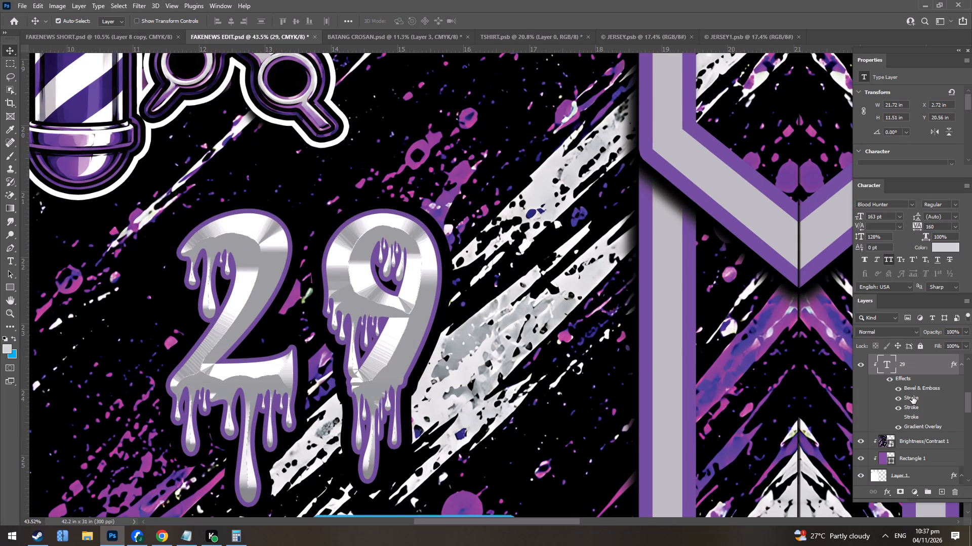
{"action": "triple_click", "coordinate": [910, 398]}
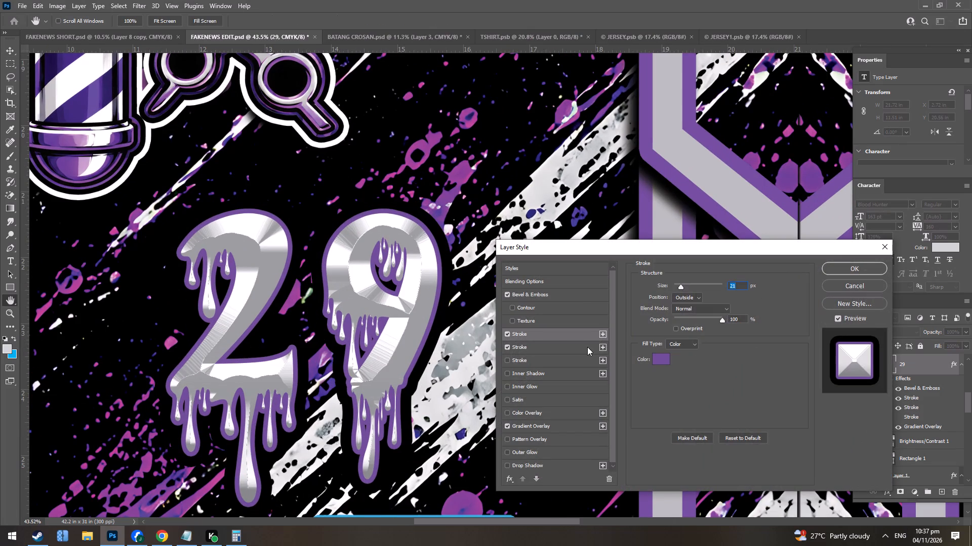
{"action": "left_click", "coordinate": [537, 481]}
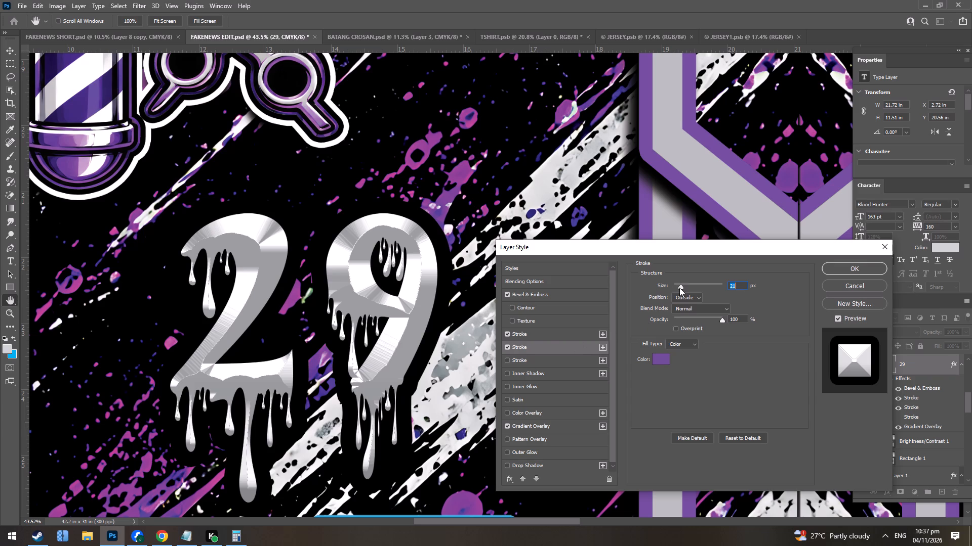
{"action": "left_click", "coordinate": [565, 333]}
{"action": "left_click_drag", "start_coordinate": [690, 285], "coordinate": [684, 285]}
Set the front 29's purple stroke to 65 px so it surrounds the black stroke, checking against the Facebook mockup.
{"action": "left_click", "coordinate": [575, 350]}
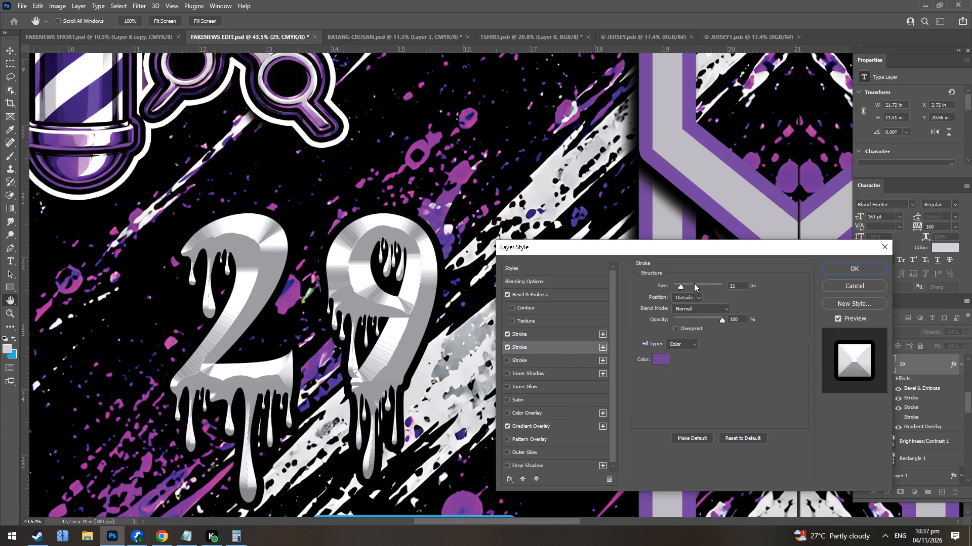
{"action": "left_click_drag", "start_coordinate": [679, 287], "coordinate": [687, 288]}
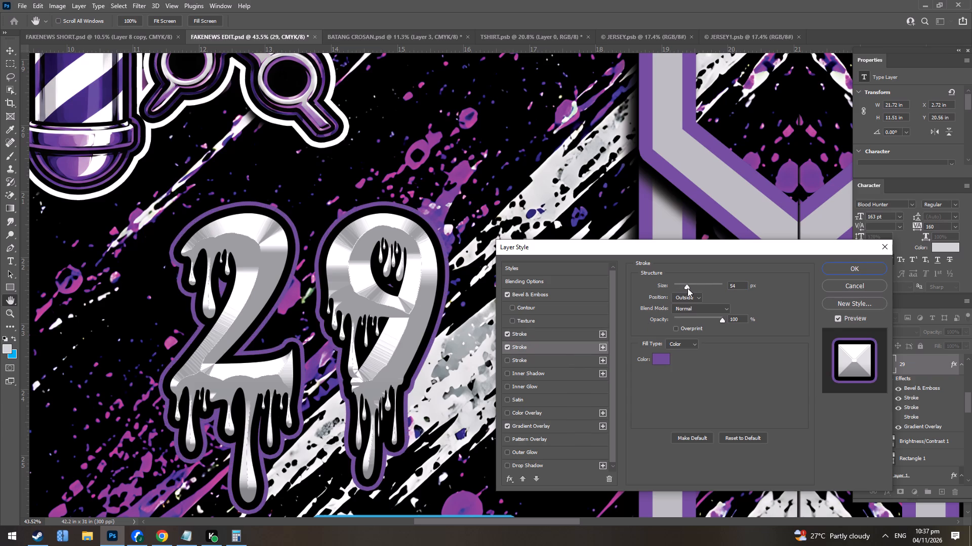
{"action": "left_click_drag", "start_coordinate": [687, 288], "coordinate": [692, 287]}
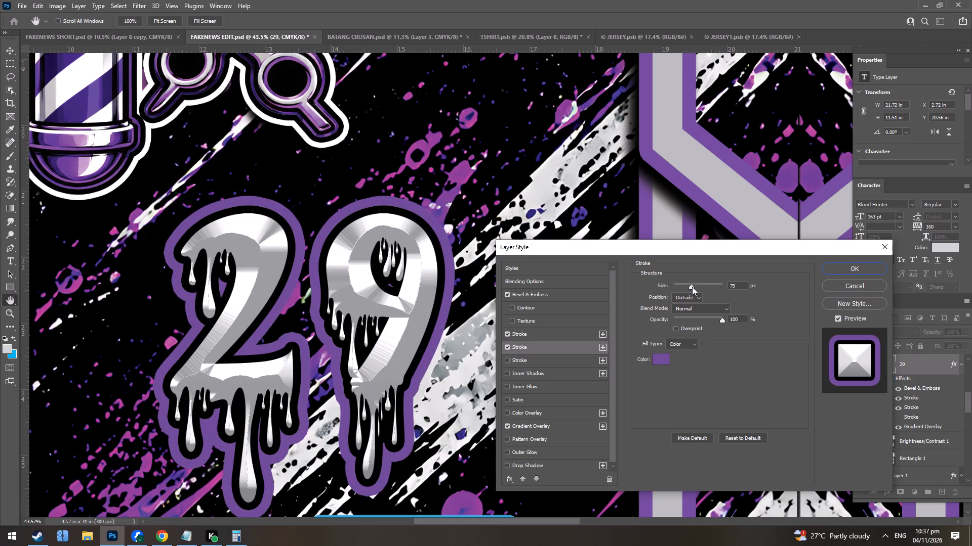
{"action": "left_click_drag", "start_coordinate": [692, 287], "coordinate": [690, 287]}
{"action": "key", "text": "alt+Tab"}
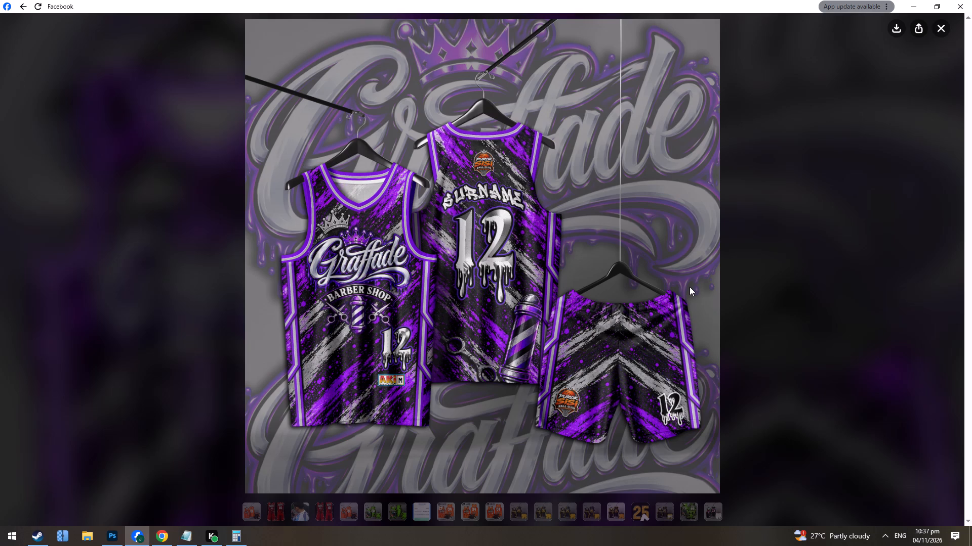
{"action": "key", "text": "alt+Tab"}
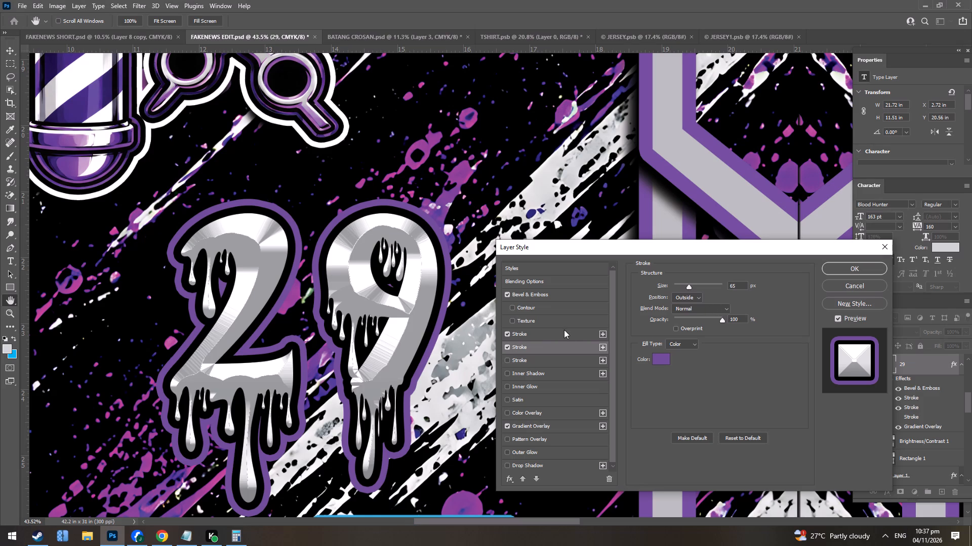
Set the front 29's black stroke to 40 px and apply the layer style.
{"action": "left_click", "coordinate": [564, 338]}
{"action": "left_click", "coordinate": [685, 287]}
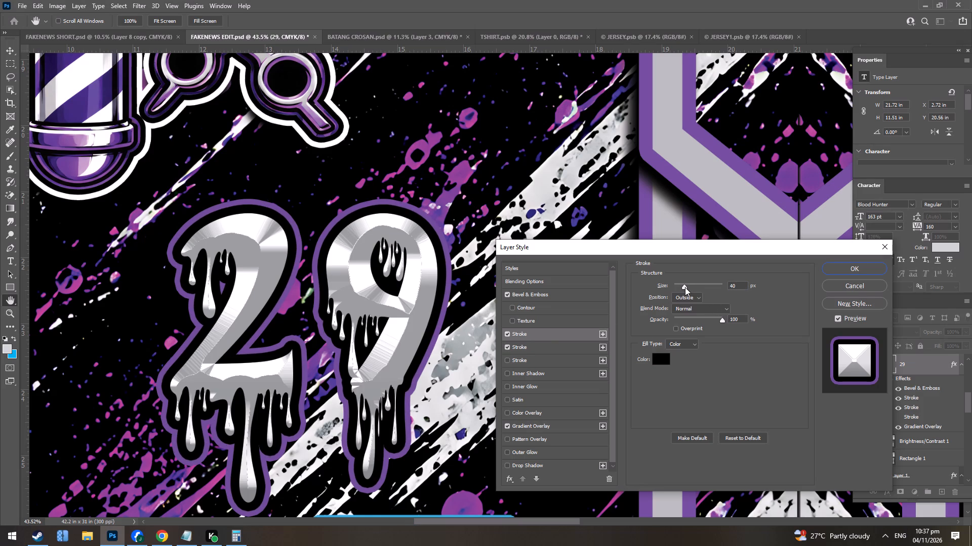
{"action": "left_click", "coordinate": [849, 264]}
Examine the front number 29's revised outline up close and within the whole jersey layout.
{"action": "scroll", "coordinate": [440, 375], "scroll_direction": "down", "scroll_amount": 7, "text": "alt"}
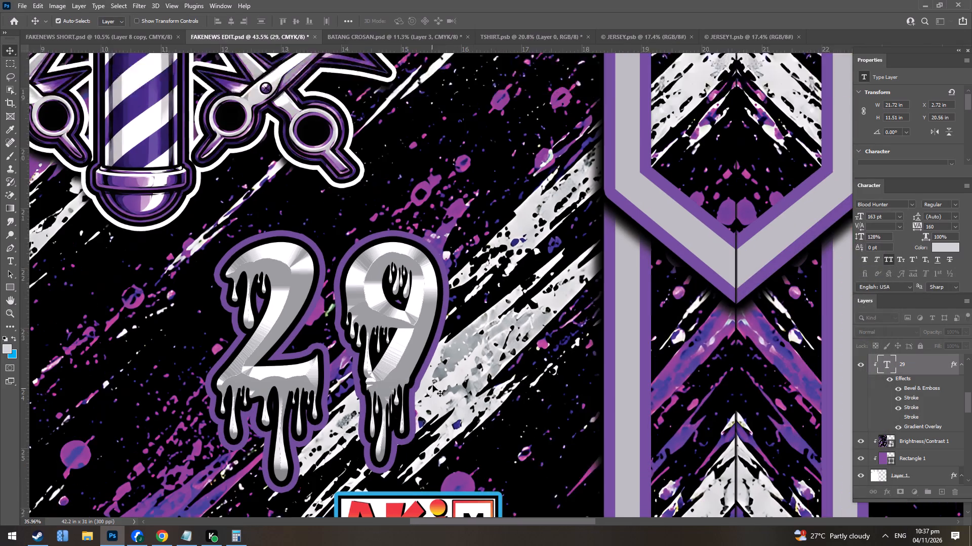
{"action": "scroll", "coordinate": [433, 382], "scroll_direction": "down", "scroll_amount": 9, "text": "alt"}
{"action": "scroll", "coordinate": [373, 310], "scroll_direction": "down", "scroll_amount": 14, "text": "alt"}
{"action": "scroll", "coordinate": [355, 278], "scroll_direction": "up", "scroll_amount": 4}
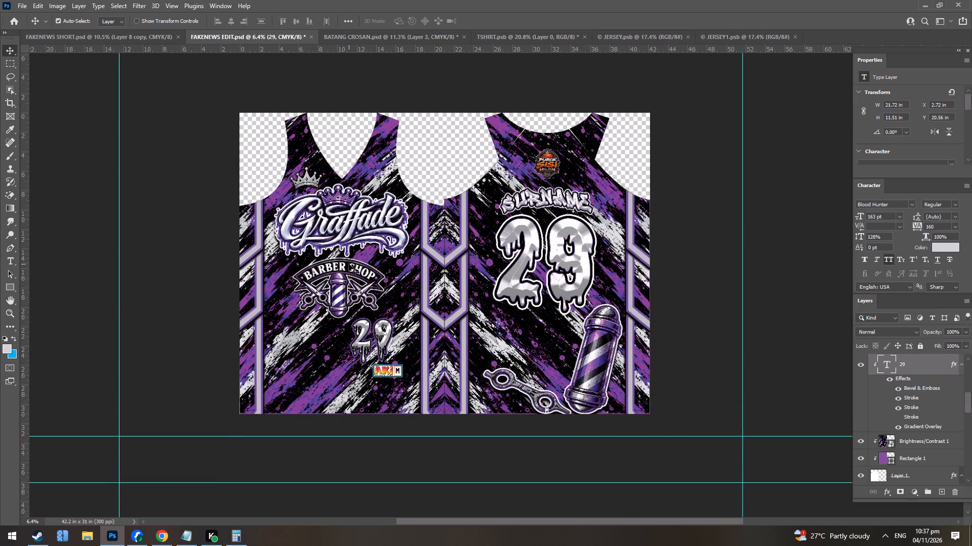
{"action": "scroll", "coordinate": [349, 264], "scroll_direction": "up", "scroll_amount": 4}
{"action": "scroll", "coordinate": [400, 329], "scroll_direction": "up", "scroll_amount": 3, "text": "alt"}
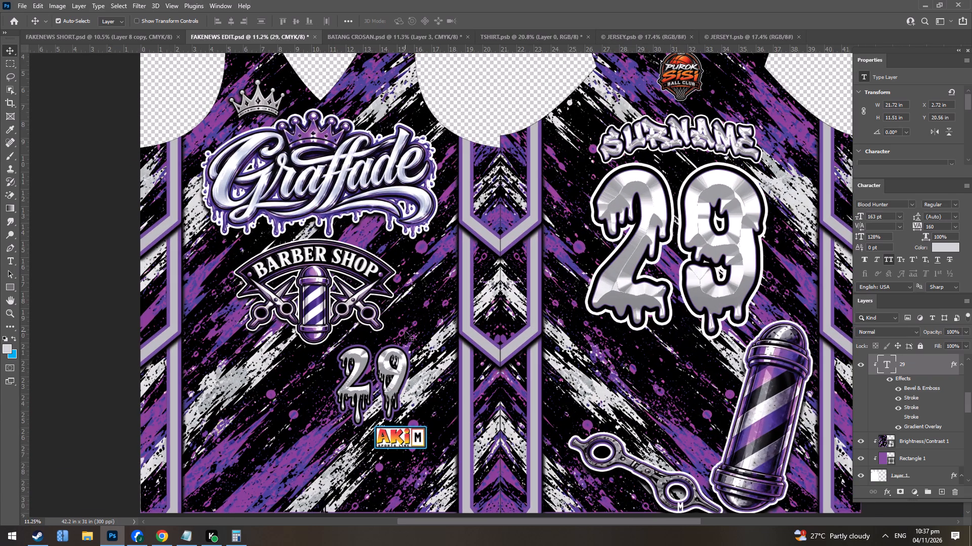
{"action": "scroll", "coordinate": [405, 332], "scroll_direction": "up", "scroll_amount": 2, "text": "alt"}
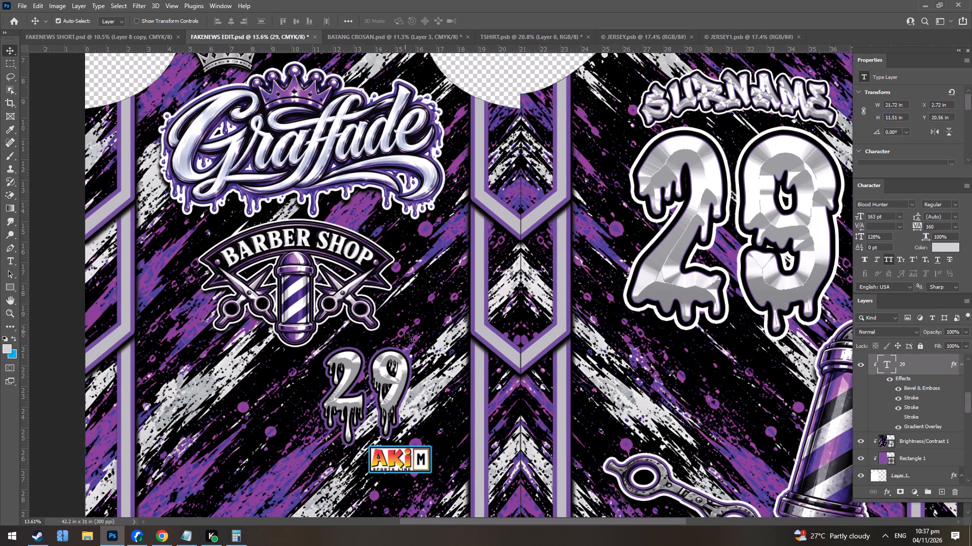
{"action": "scroll", "coordinate": [387, 384], "scroll_direction": "up", "scroll_amount": 4, "text": "alt"}
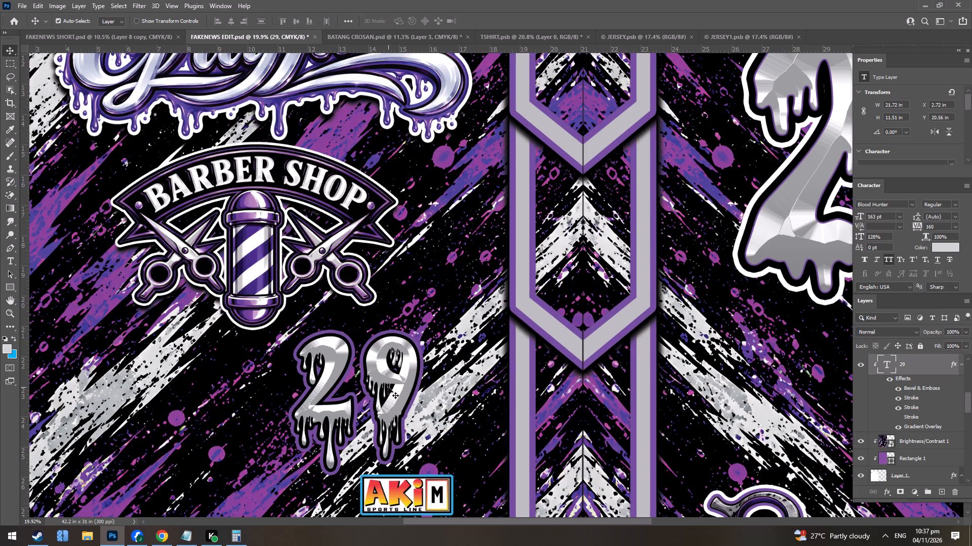
{"action": "scroll", "coordinate": [388, 387], "scroll_direction": "up", "scroll_amount": 4, "text": "alt"}
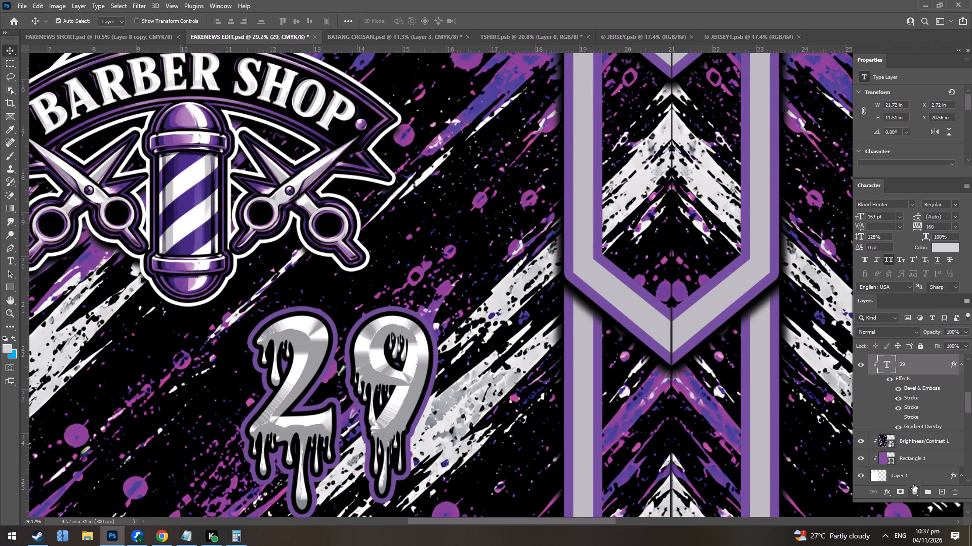
Turn the white outer stroke of the front number 29 back on.
{"action": "left_click", "coordinate": [898, 418]}
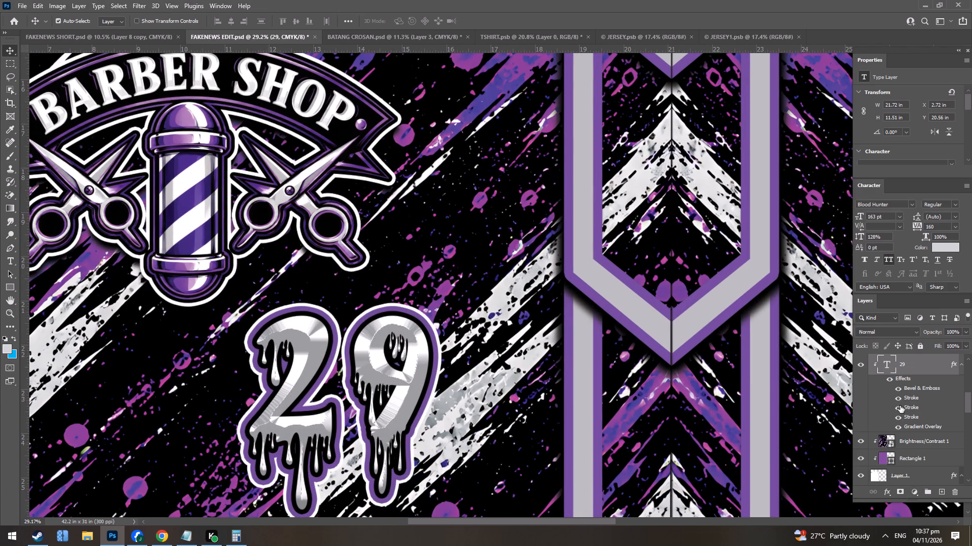
{"action": "scroll", "coordinate": [890, 200], "scroll_direction": "down", "scroll_amount": 2}
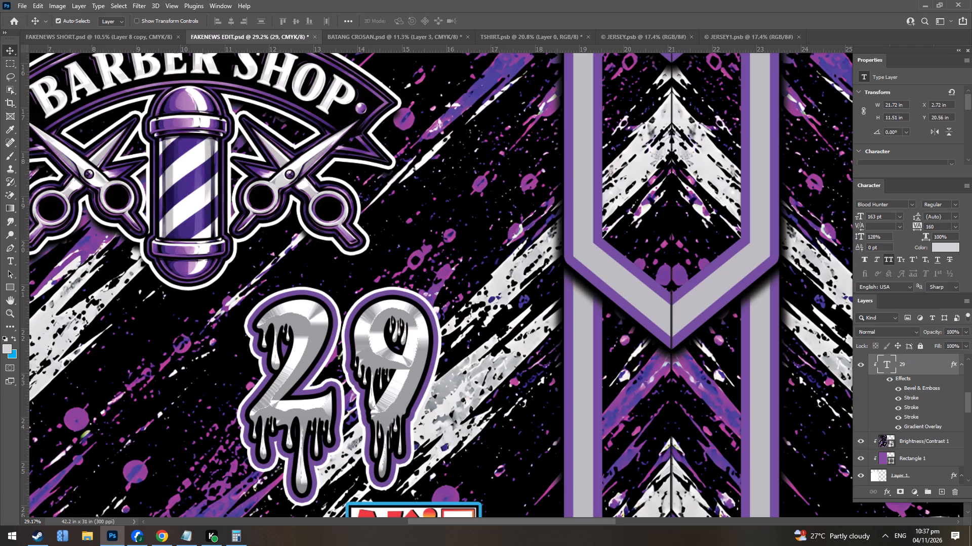
Reduce the front number 29's purple stroke to 54 px and white outer stroke to 68 px, and apply the layer style.
{"action": "scroll", "coordinate": [907, 131], "scroll_direction": "down", "scroll_amount": 6}
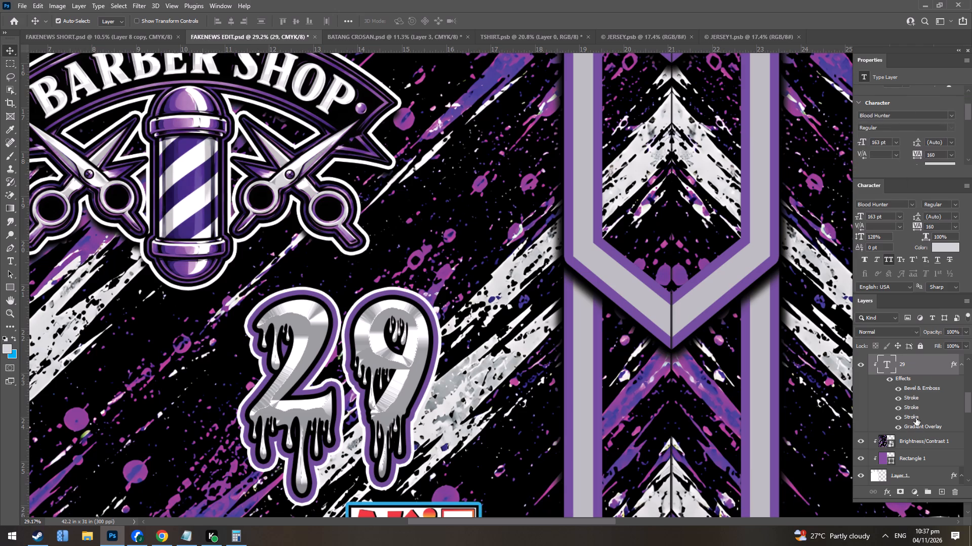
{"action": "double_click", "coordinate": [912, 418]}
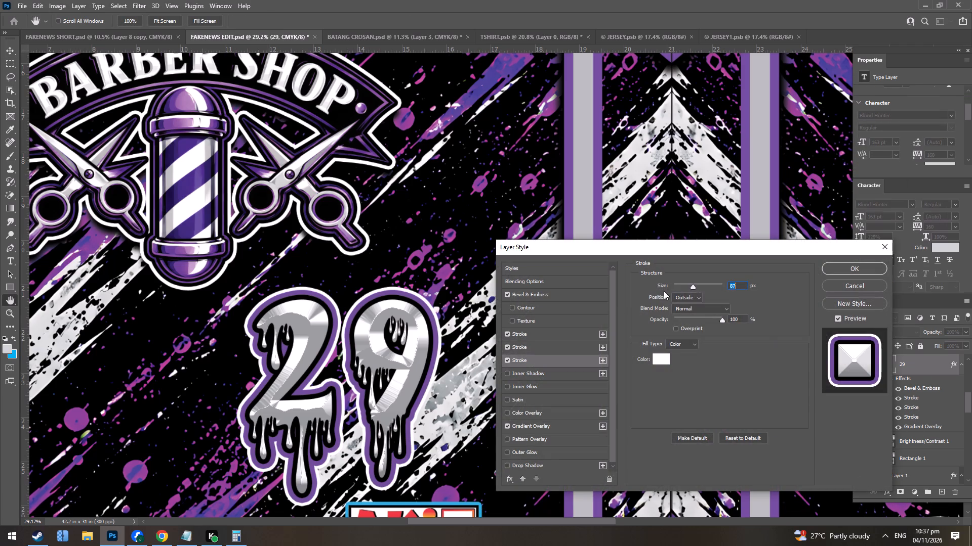
{"action": "left_click", "coordinate": [693, 287]}
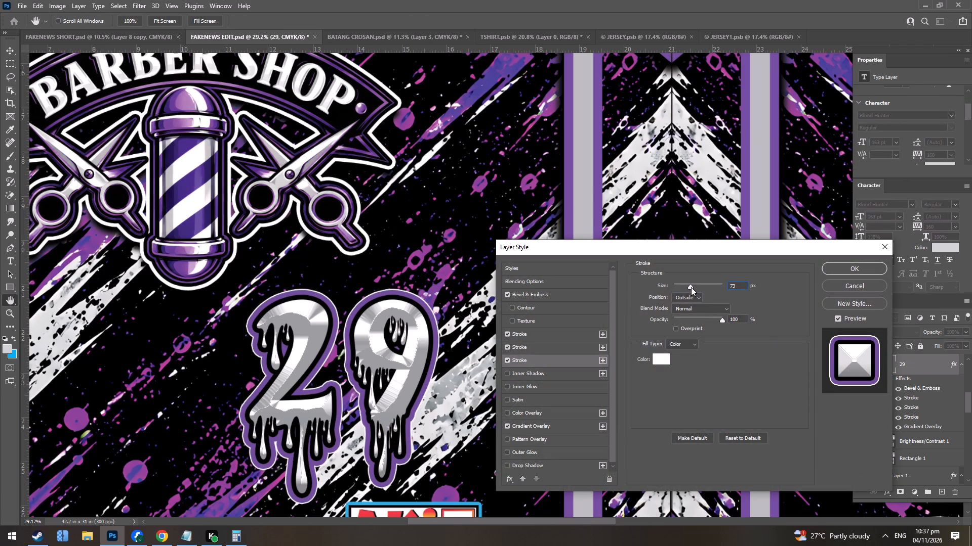
{"action": "left_click", "coordinate": [575, 343]}
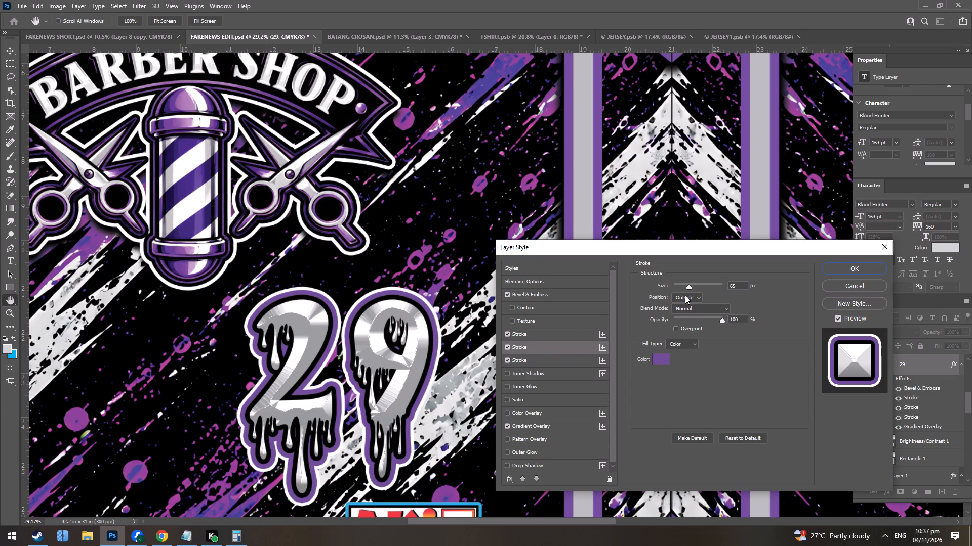
{"action": "left_click", "coordinate": [688, 287]}
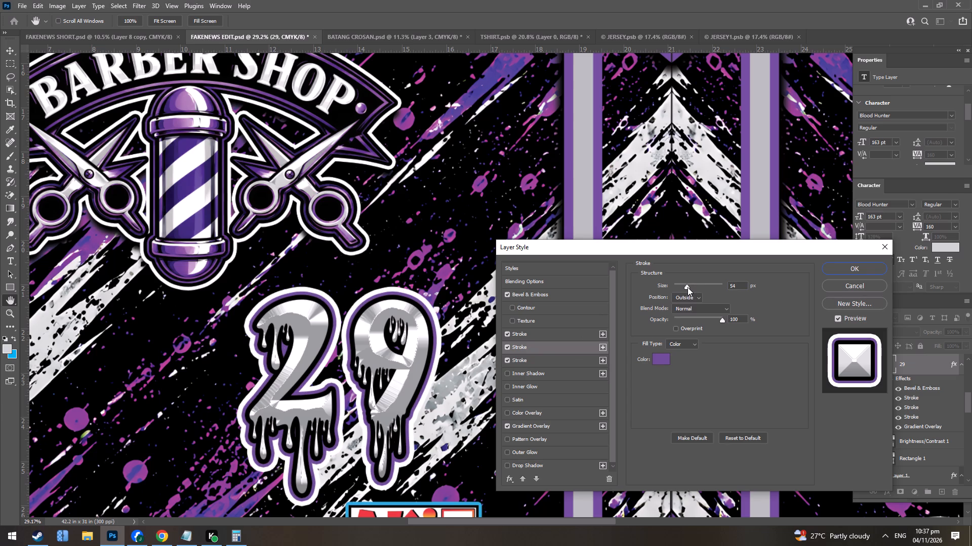
{"action": "left_click", "coordinate": [574, 357]}
{"action": "left_click", "coordinate": [692, 286]}
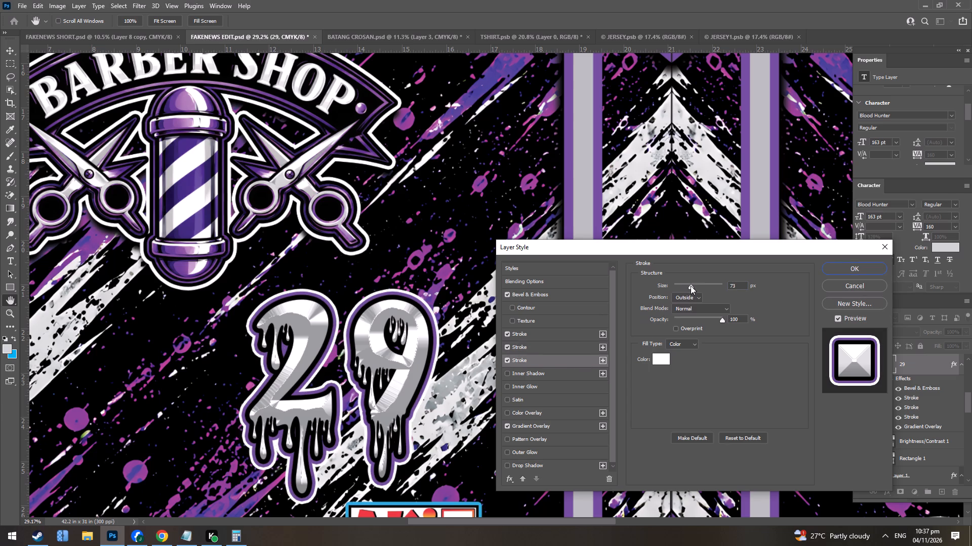
{"action": "left_click", "coordinate": [875, 270]}
{"action": "scroll", "coordinate": [495, 402], "scroll_direction": "down", "scroll_amount": 7, "text": "alt"}
{"action": "scroll", "coordinate": [439, 382], "scroll_direction": "down", "scroll_amount": 5, "text": "alt"}
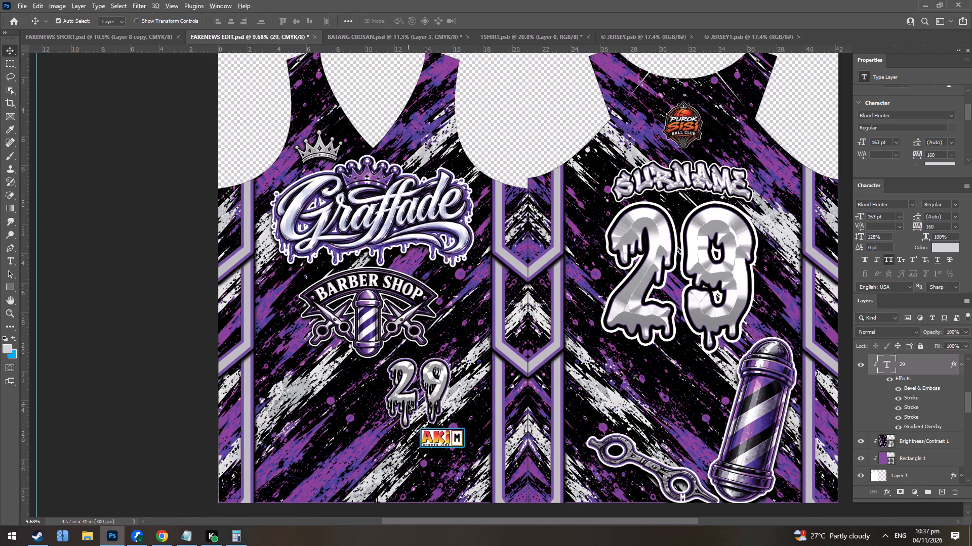
Set the front number 29's tracking to 140 and commit the text.
{"action": "scroll", "coordinate": [407, 404], "scroll_direction": "up", "scroll_amount": 4, "text": "alt"}
{"action": "double_click", "coordinate": [427, 384]}
{"action": "left_click", "coordinate": [936, 225]}
{"action": "key", "text": "Down"}
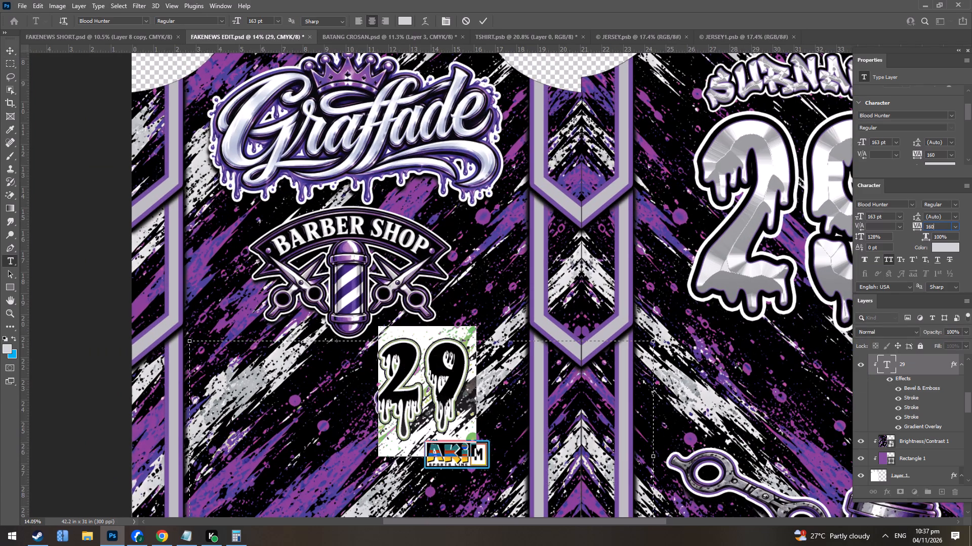
{"action": "left_click", "coordinate": [487, 21]}
{"action": "scroll", "coordinate": [493, 402], "scroll_direction": "down", "scroll_amount": 9, "text": "alt"}
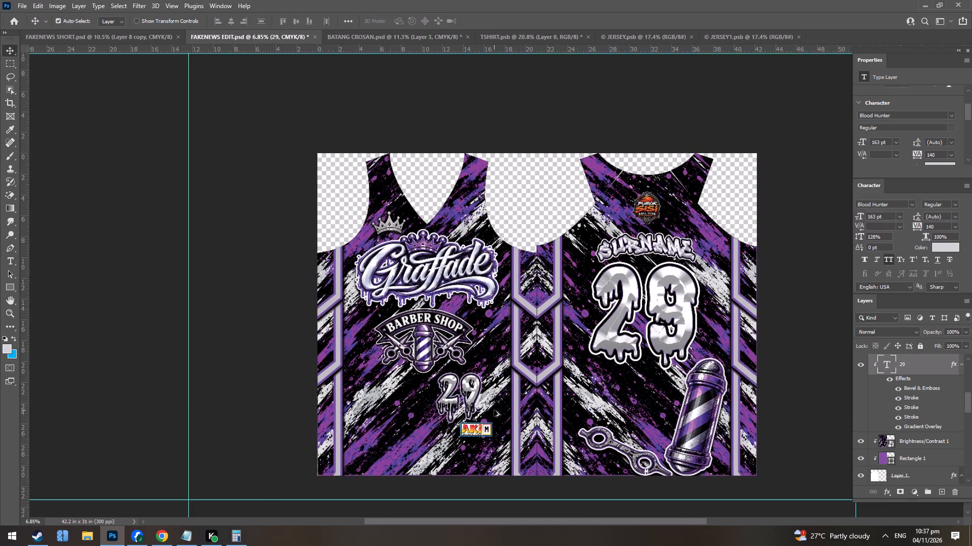
{"action": "scroll", "coordinate": [494, 410], "scroll_direction": "down", "scroll_amount": 4, "text": "alt"}
{"action": "scroll", "coordinate": [496, 393], "scroll_direction": "up", "scroll_amount": 6}
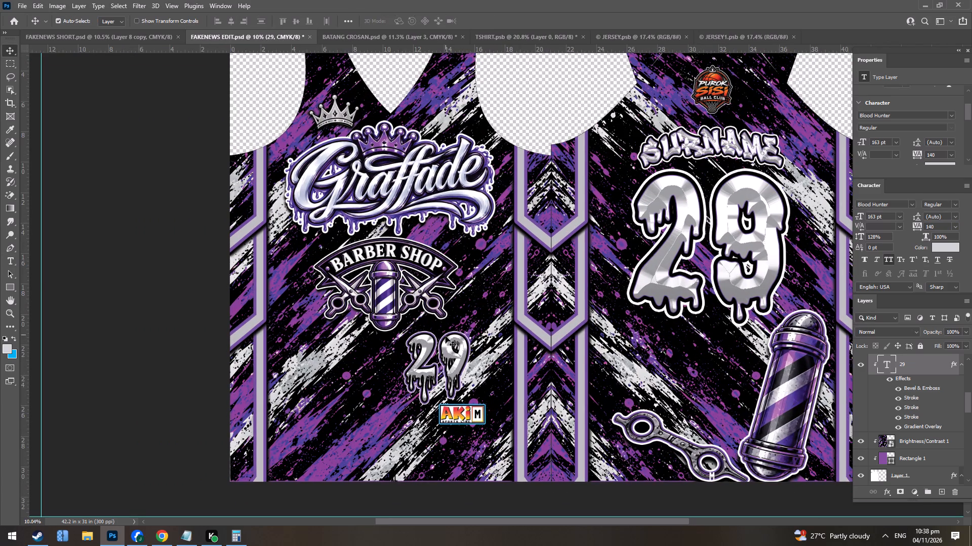
{"action": "left_click", "coordinate": [427, 354]}
Change the large back number 29's font to Blood Hunter and reduce its size to 438 pt.
{"action": "double_click", "coordinate": [729, 241]}
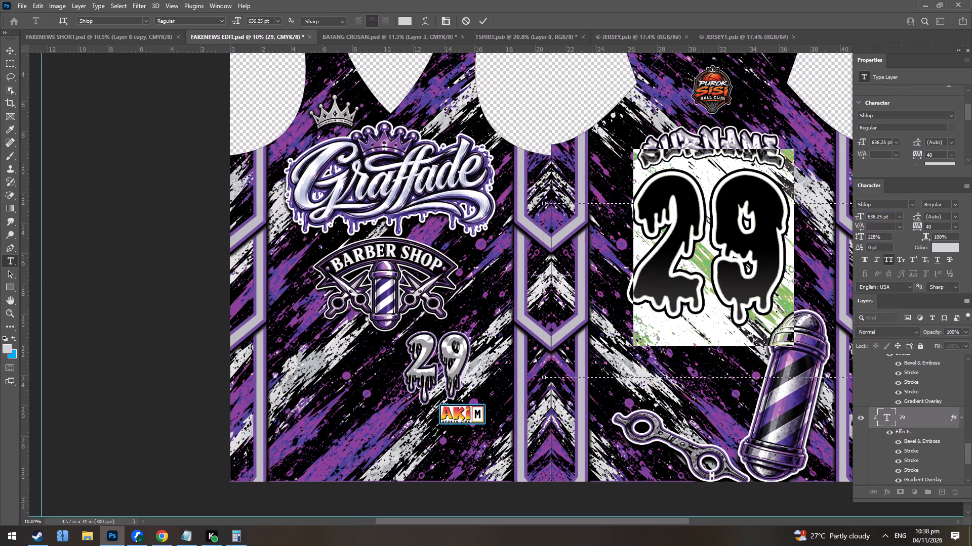
{"action": "left_click", "coordinate": [881, 214]}
{"action": "left_click", "coordinate": [884, 205]}
{"action": "type", "text": "blood"}
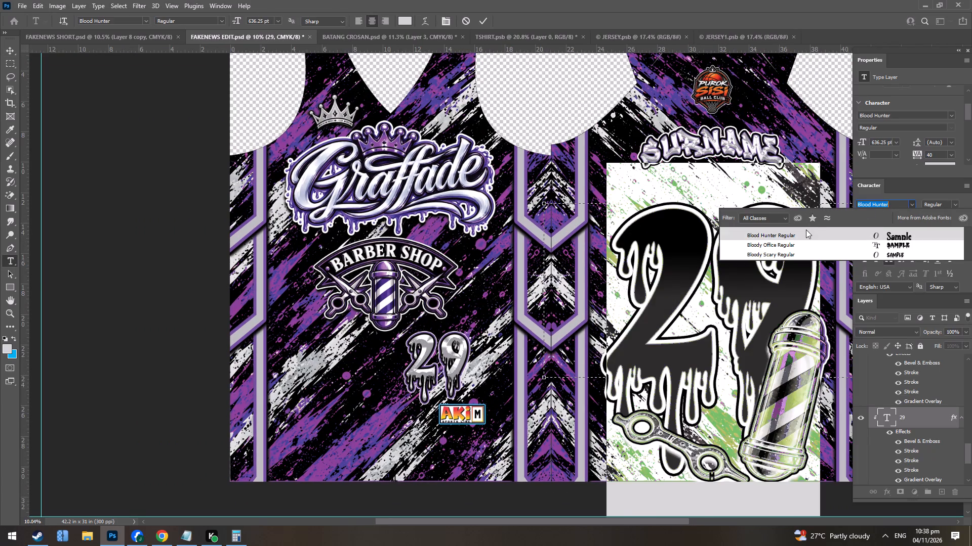
{"action": "left_click", "coordinate": [806, 230]}
{"action": "key", "text": "Return"}
{"action": "triple_click", "coordinate": [745, 299]}
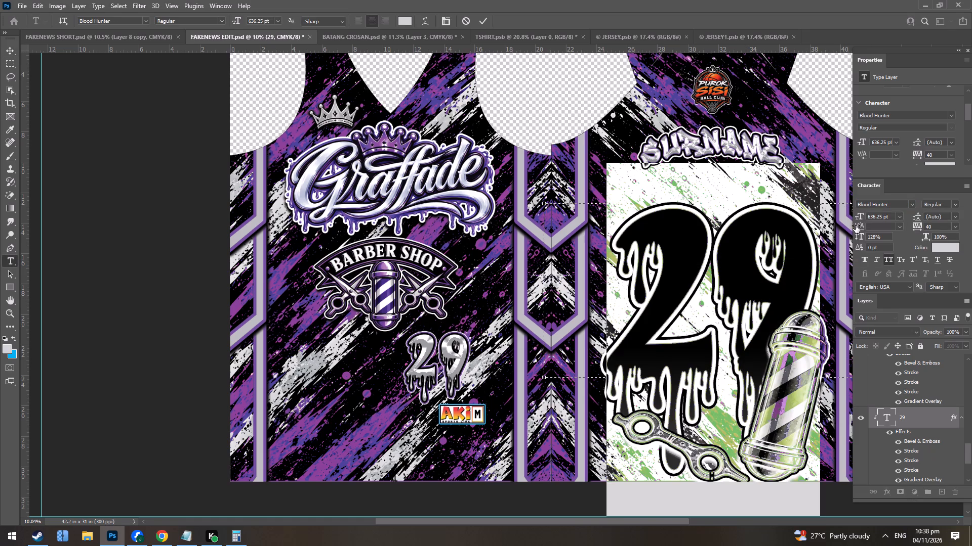
{"action": "left_click_drag", "start_coordinate": [862, 217], "coordinate": [716, 245]}
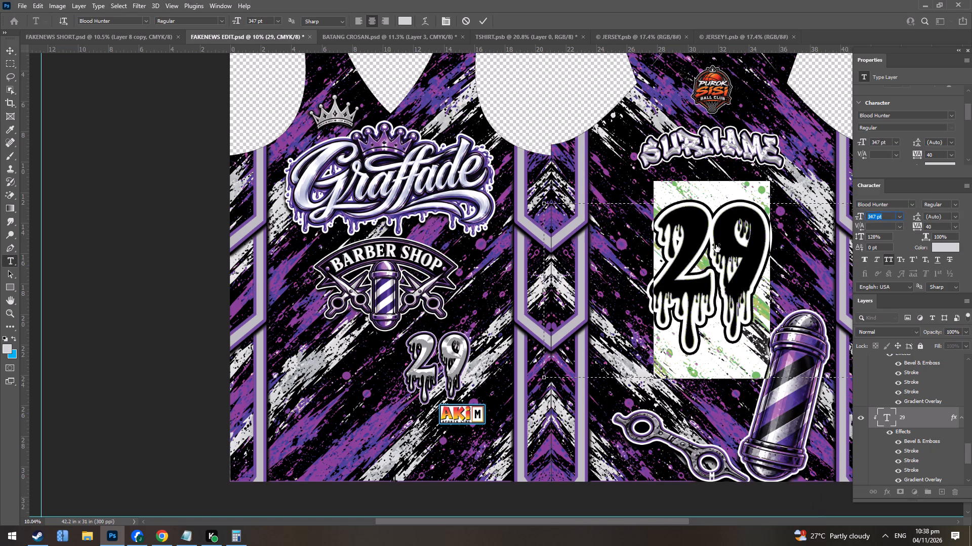
{"action": "left_click_drag", "start_coordinate": [716, 245], "coordinate": [762, 234]}
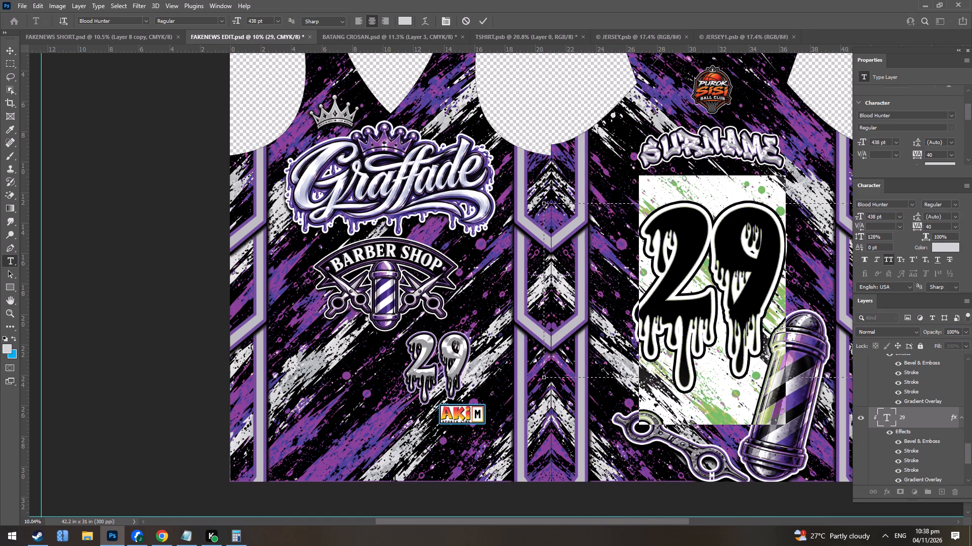
Set the back number 29's tracking to 100 and commit the text.
{"action": "left_click", "coordinate": [937, 226]}
{"action": "key", "text": "Up"}
{"action": "key", "text": "Up"}
{"action": "key", "text": "Up"}
{"action": "key", "text": "Up"}
{"action": "key", "text": "Up"}
{"action": "key", "text": "Up"}
{"action": "key", "text": "Up"}
{"action": "key", "text": "Down"}
{"action": "key", "text": "Down"}
{"action": "key", "text": "Down"}
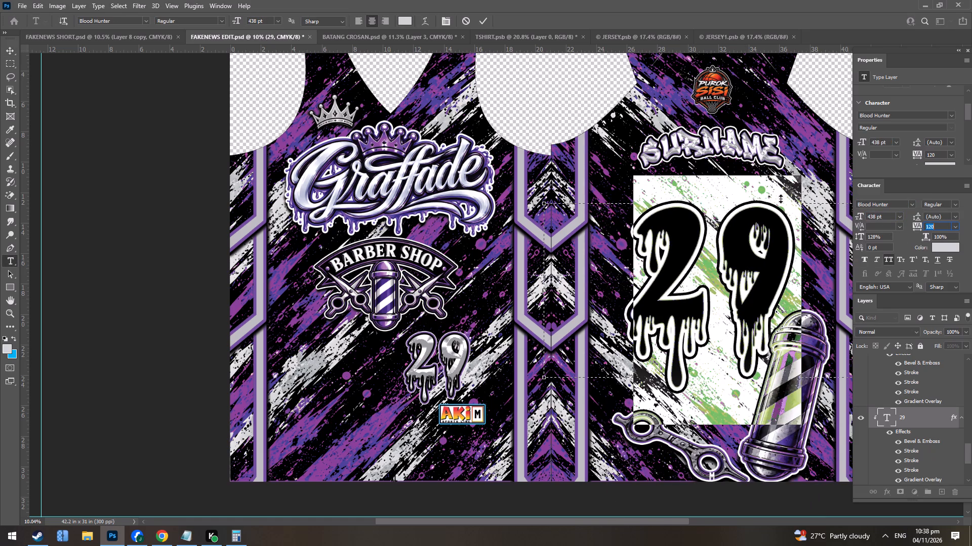
{"action": "key", "text": "Down"}
{"action": "key", "text": "Down"}
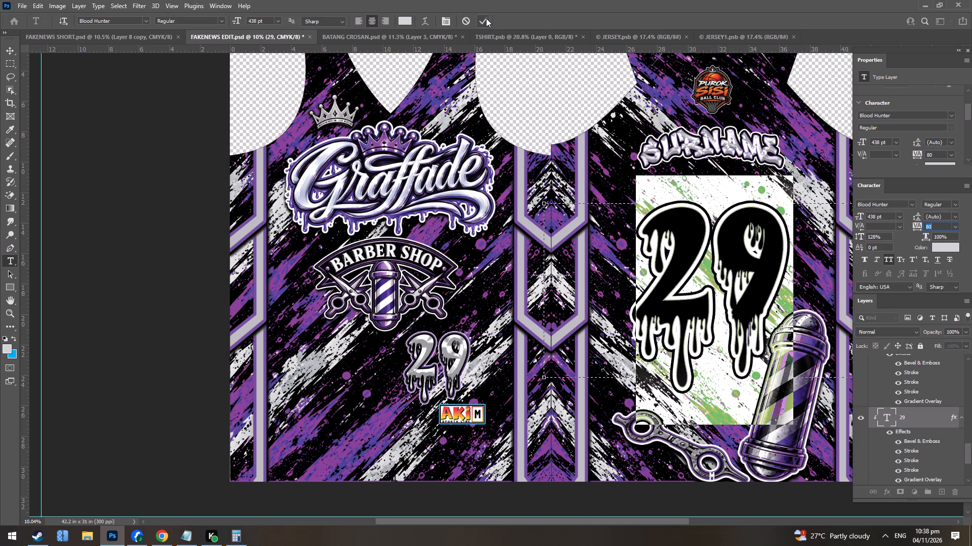
{"action": "key", "text": "Up"}
{"action": "left_click", "coordinate": [486, 18]}
Move the back number 29 up about 1.9 in so it sits centred just beneath the SURNAME text.
{"action": "scroll", "coordinate": [775, 301], "scroll_direction": "up", "scroll_amount": 3, "text": "alt"}
{"action": "scroll", "coordinate": [782, 290], "scroll_direction": "down", "scroll_amount": 4, "text": "alt"}
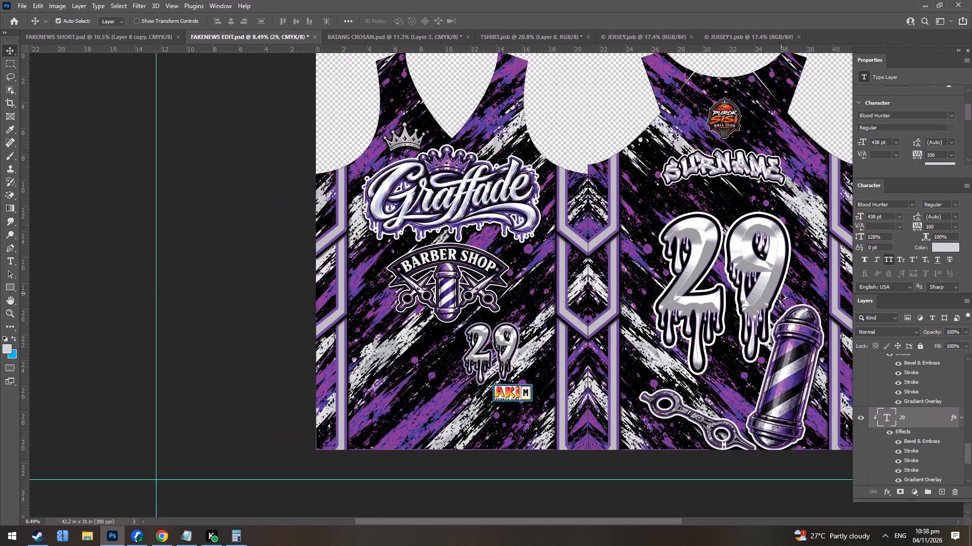
{"action": "scroll", "coordinate": [781, 293], "scroll_direction": "down", "scroll_amount": 4, "text": "alt"}
{"action": "scroll", "coordinate": [786, 264], "scroll_direction": "up", "scroll_amount": 8}
{"action": "left_click_drag", "start_coordinate": [762, 309], "coordinate": [758, 280]}
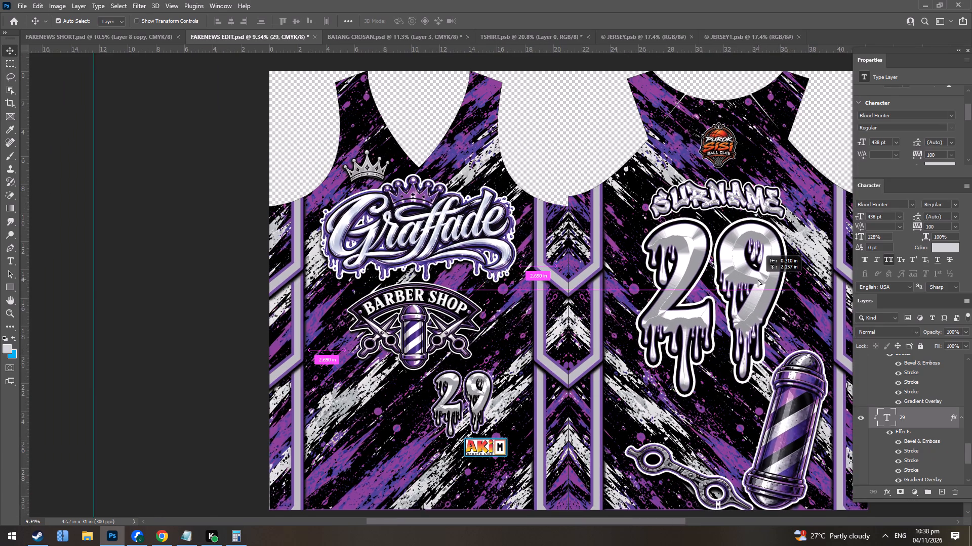
{"action": "left_click_drag", "start_coordinate": [758, 280], "coordinate": [763, 284]}
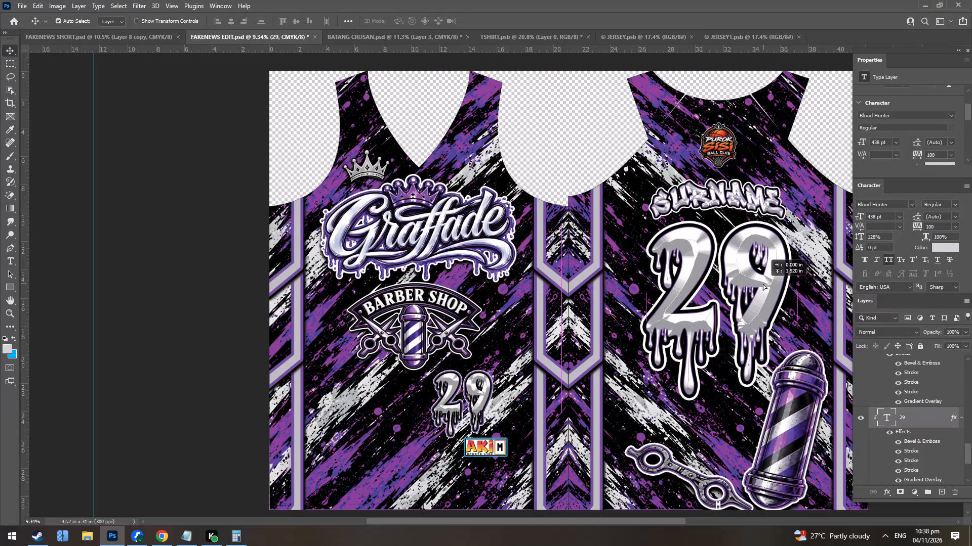
{"action": "left_click_drag", "start_coordinate": [763, 284], "coordinate": [761, 284]}
{"action": "scroll", "coordinate": [796, 309], "scroll_direction": "down", "scroll_amount": 5, "text": "alt"}
{"action": "scroll", "coordinate": [825, 306], "scroll_direction": "up", "scroll_amount": 9, "text": "alt"}
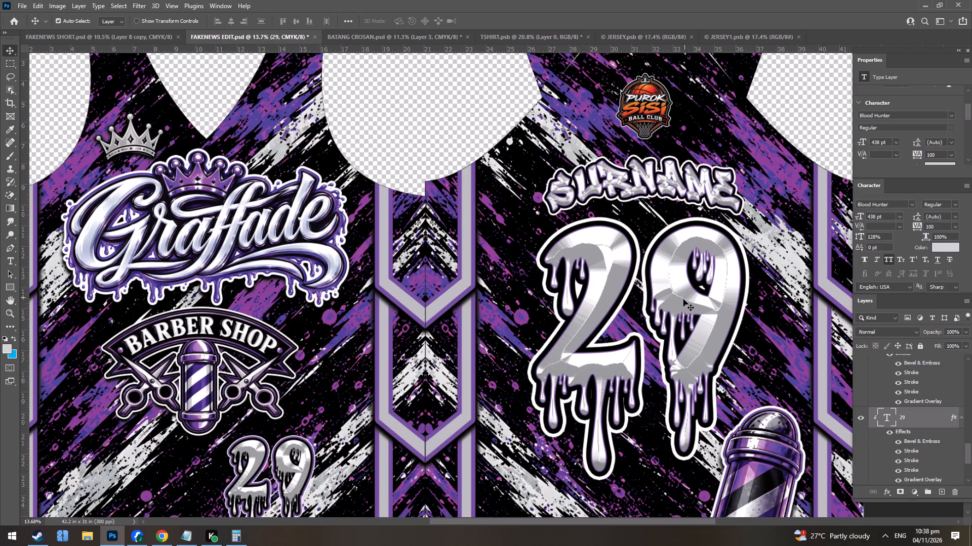
{"action": "left_click", "coordinate": [683, 300]}
{"action": "left_click", "coordinate": [673, 284]}
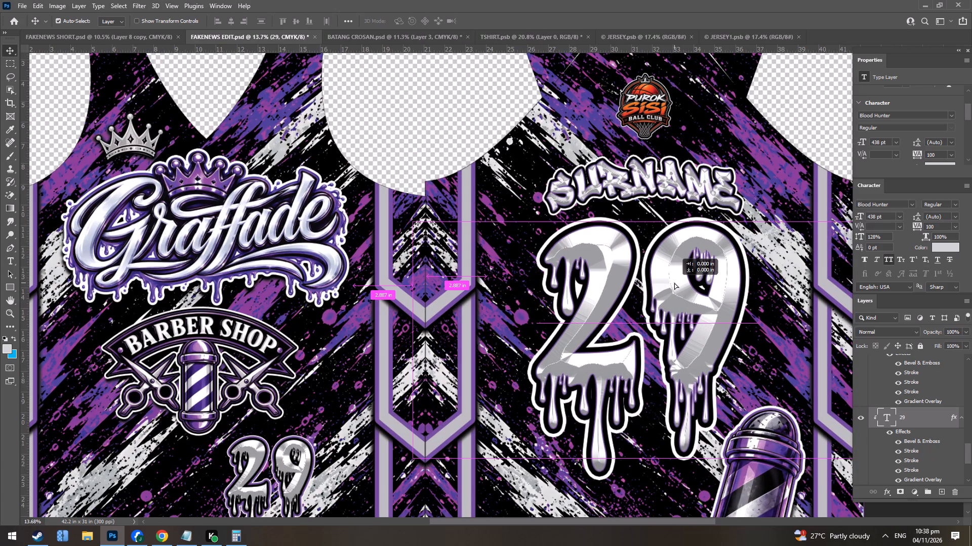
Reorder the back number 29's black stroke above its purple stroke and reduce the black stroke to 54 px.
{"action": "scroll", "coordinate": [676, 283], "scroll_direction": "down", "scroll_amount": 9, "text": "alt"}
{"action": "scroll", "coordinate": [708, 337], "scroll_direction": "down", "scroll_amount": 4, "text": "alt"}
{"action": "scroll", "coordinate": [708, 334], "scroll_direction": "up", "scroll_amount": 5, "text": "alt"}
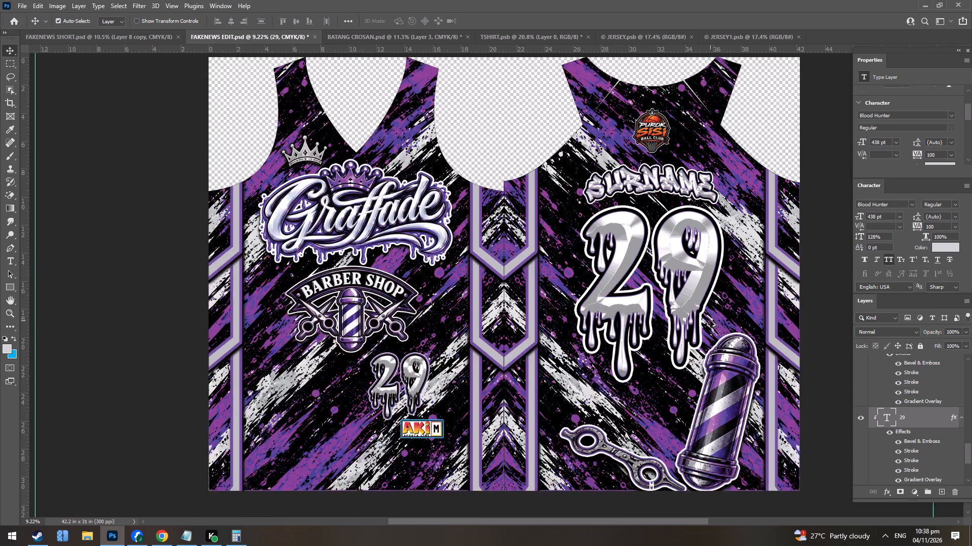
{"action": "scroll", "coordinate": [710, 321], "scroll_direction": "up", "scroll_amount": 4, "text": "alt"}
{"action": "double_click", "coordinate": [907, 465]}
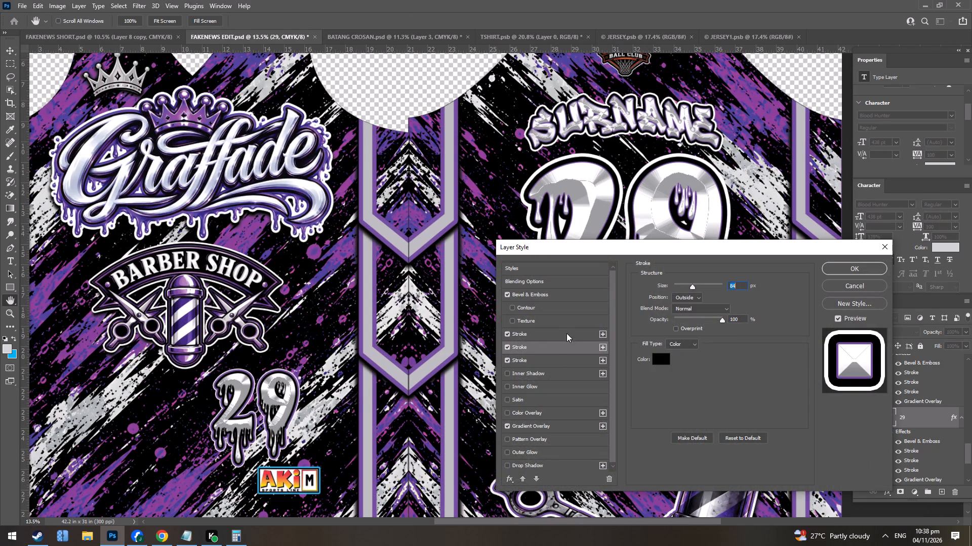
{"action": "left_click", "coordinate": [522, 478]}
{"action": "left_click_drag", "start_coordinate": [673, 251], "coordinate": [701, 294]}
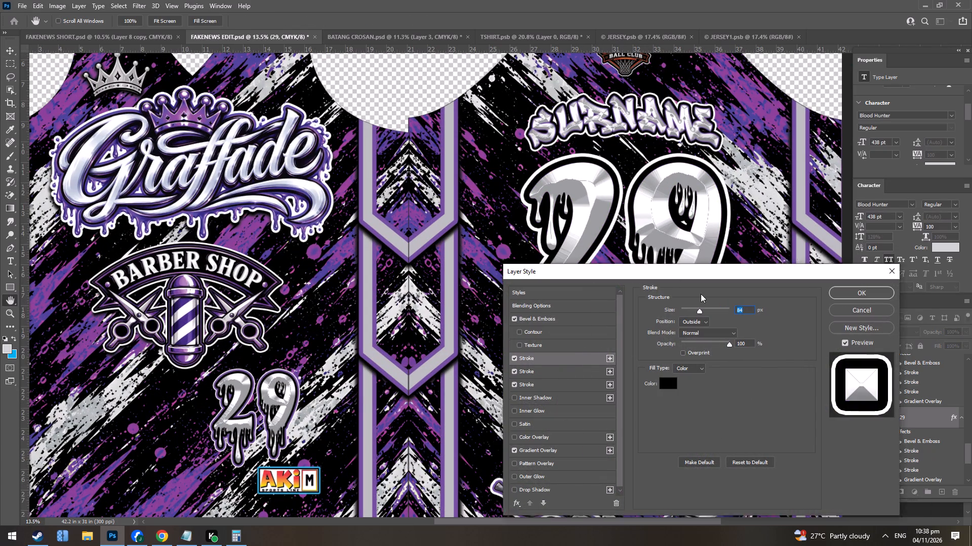
{"action": "left_click_drag", "start_coordinate": [701, 294], "coordinate": [768, 308]}
{"action": "left_click", "coordinate": [786, 339]}
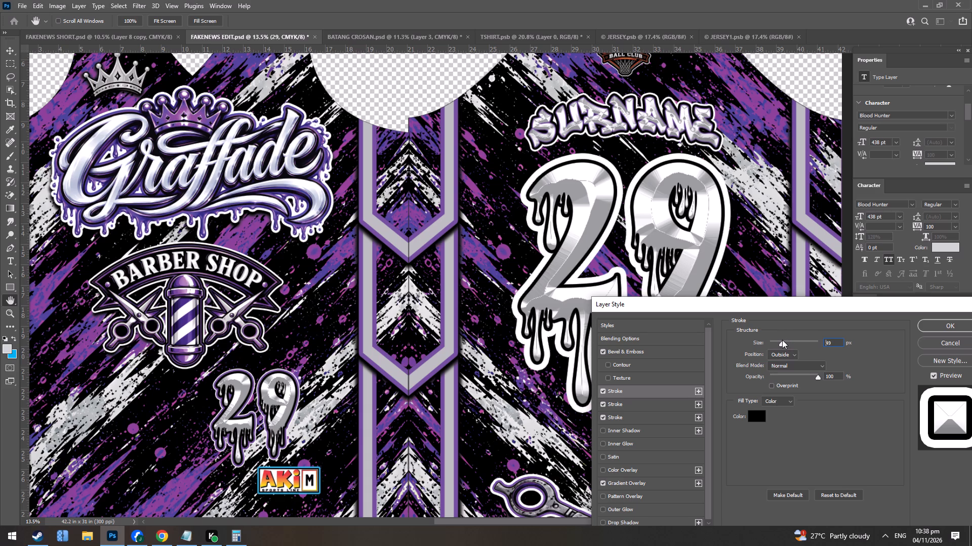
Set the back number 29's purple stroke to 106 px, size the white stroke as a thin outline around it, and apply the style.
{"action": "left_click", "coordinate": [654, 403]}
{"action": "left_click_drag", "start_coordinate": [774, 343], "coordinate": [780, 343]}
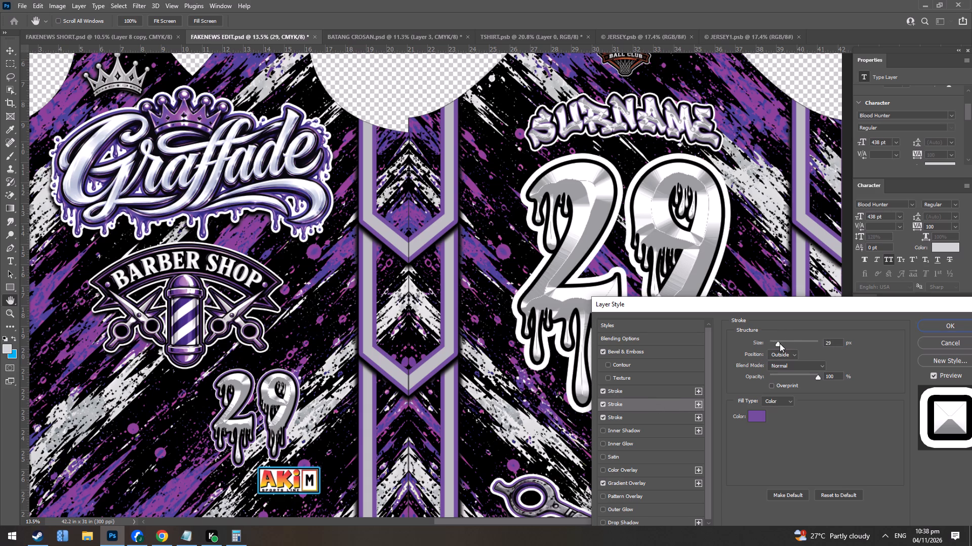
{"action": "left_click_drag", "start_coordinate": [780, 343], "coordinate": [788, 341]}
{"action": "left_click_drag", "start_coordinate": [675, 415], "coordinate": [675, 421]}
{"action": "left_click", "coordinate": [796, 343]}
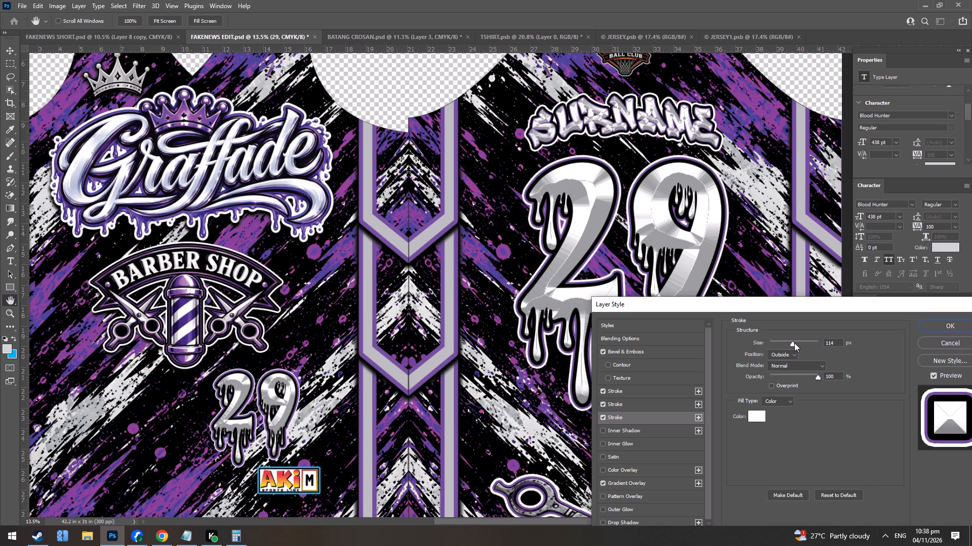
{"action": "left_click", "coordinate": [650, 405]}
{"action": "left_click_drag", "start_coordinate": [787, 343], "coordinate": [793, 344]}
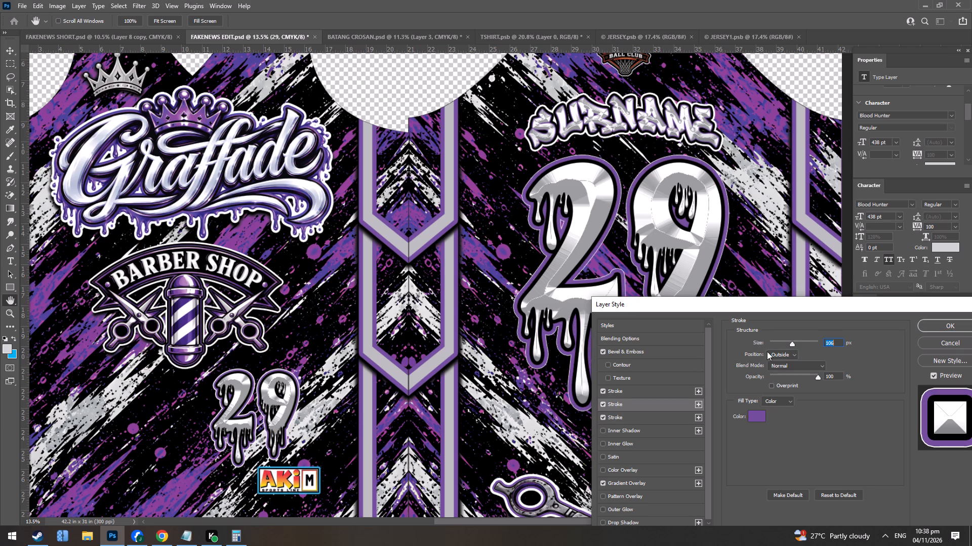
{"action": "left_click", "coordinate": [631, 414]}
{"action": "left_click_drag", "start_coordinate": [793, 343], "coordinate": [797, 343]}
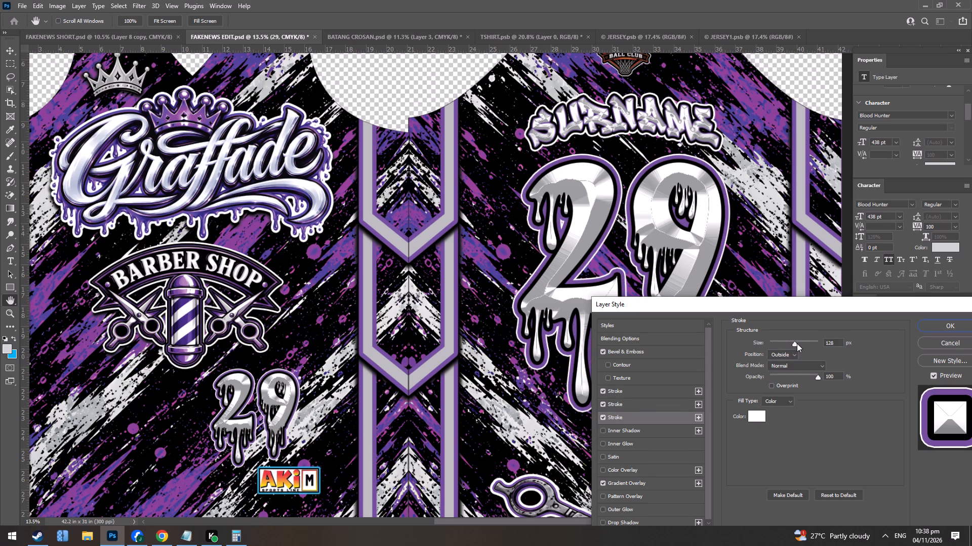
{"action": "left_click_drag", "start_coordinate": [797, 343], "coordinate": [798, 343]}
{"action": "left_click", "coordinate": [938, 325]}
Review the full jersey layout and compare its numbers with the Facebook mockup, checking the notes in Notepad.
{"action": "scroll", "coordinate": [687, 343], "scroll_direction": "down", "scroll_amount": 12, "text": "alt"}
{"action": "scroll", "coordinate": [675, 305], "scroll_direction": "up", "scroll_amount": 4}
{"action": "scroll", "coordinate": [715, 333], "scroll_direction": "up", "scroll_amount": 2, "text": "alt"}
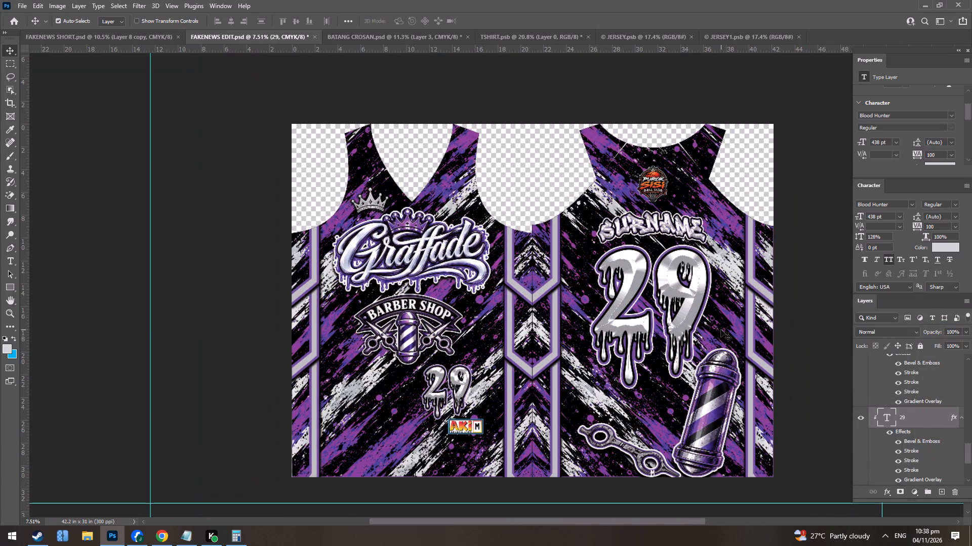
{"action": "scroll", "coordinate": [654, 232], "scroll_direction": "up", "scroll_amount": 3}
{"action": "scroll", "coordinate": [607, 251], "scroll_direction": "down", "scroll_amount": 4, "text": "alt"}
{"action": "scroll", "coordinate": [585, 335], "scroll_direction": "down", "scroll_amount": 4}
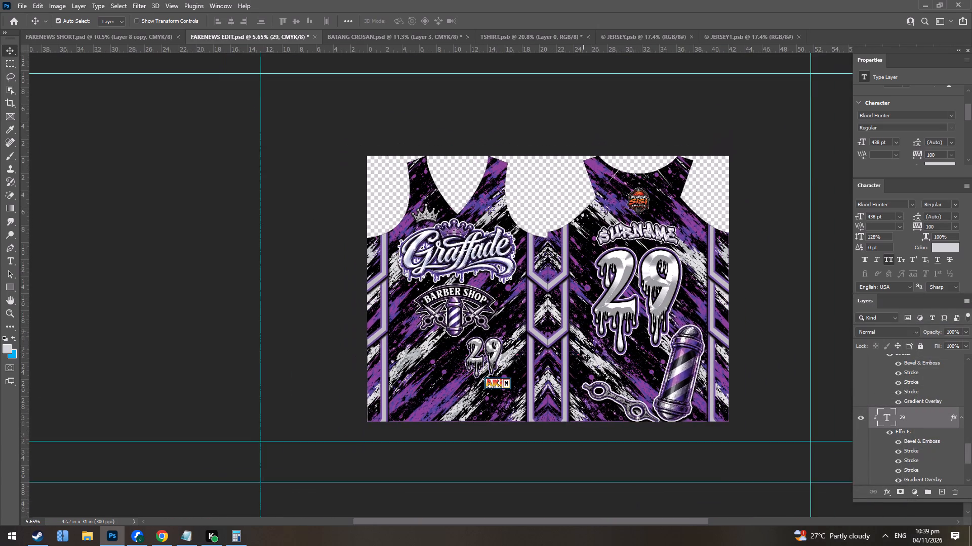
{"action": "scroll", "coordinate": [576, 362], "scroll_direction": "up", "scroll_amount": 3, "text": "alt"}
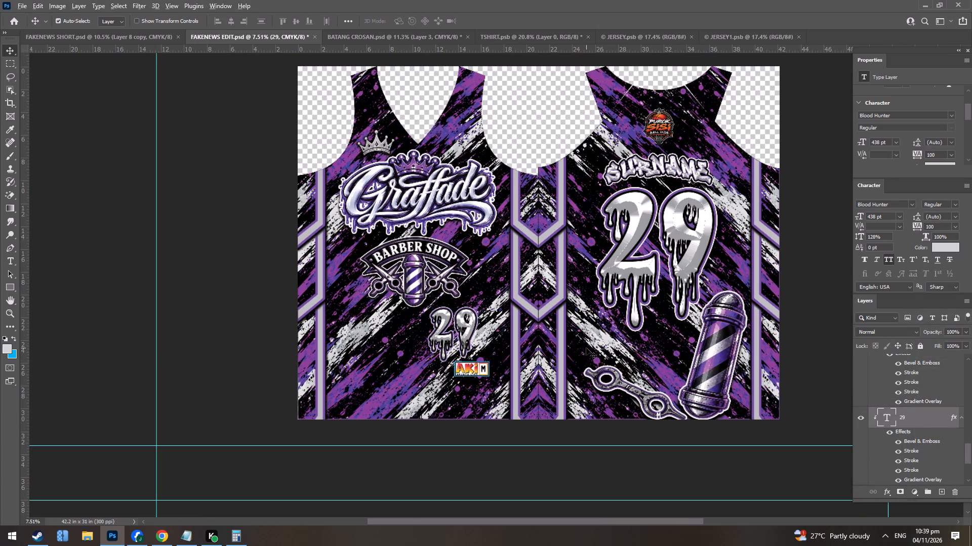
{"action": "scroll", "coordinate": [599, 321], "scroll_direction": "up", "scroll_amount": 3, "text": "alt"}
{"action": "key", "text": "alt+Tab"}
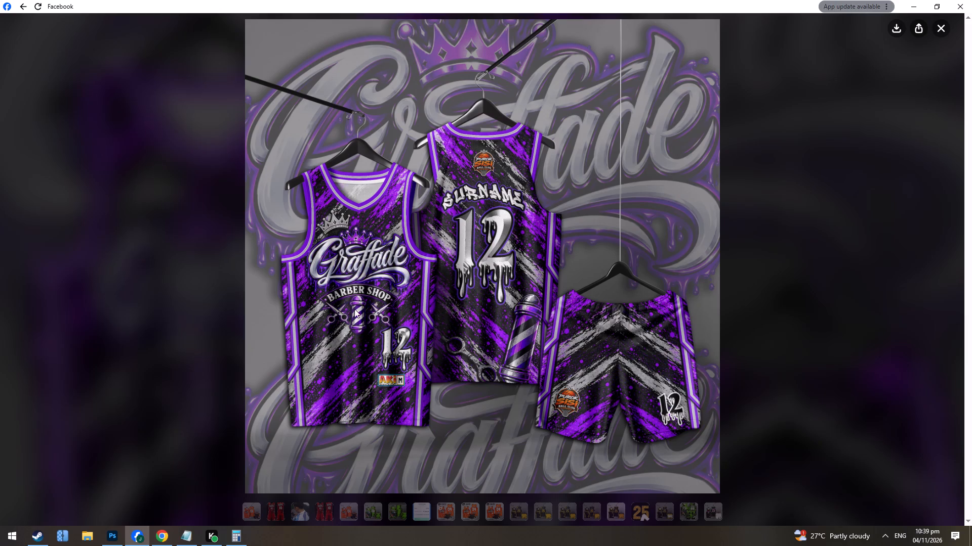
{"action": "key", "text": "alt+Tab"}
{"action": "left_click", "coordinate": [197, 542]}
{"action": "key", "text": "alt+Tab"}
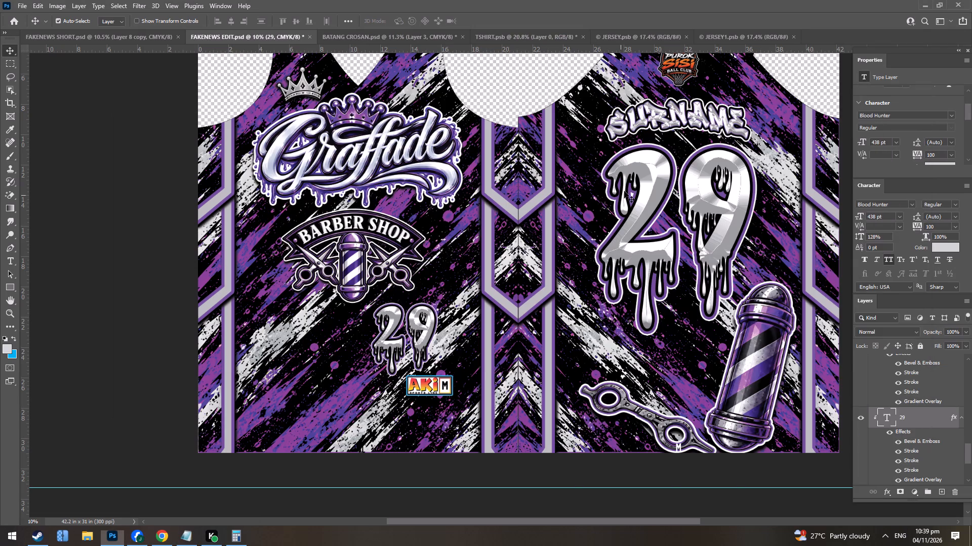
Replace the back SURNAME text with JAPX, checking the Notepad order list entry for number 29.
{"action": "double_click", "coordinate": [718, 106]}
{"action": "key", "text": "alt+Tab"}
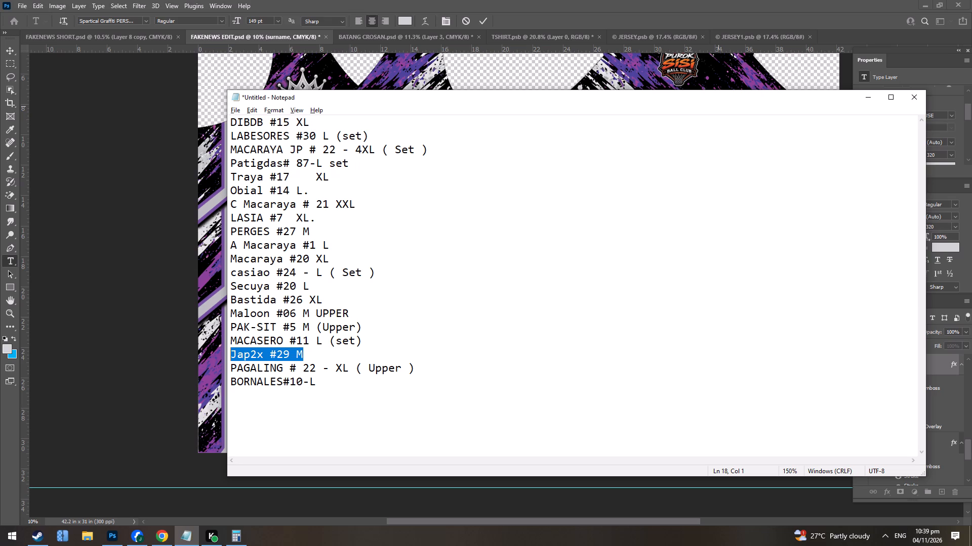
{"action": "key", "text": "alt+Tab"}
{"action": "type", "text": "jap"}
{"action": "key", "text": "2"}
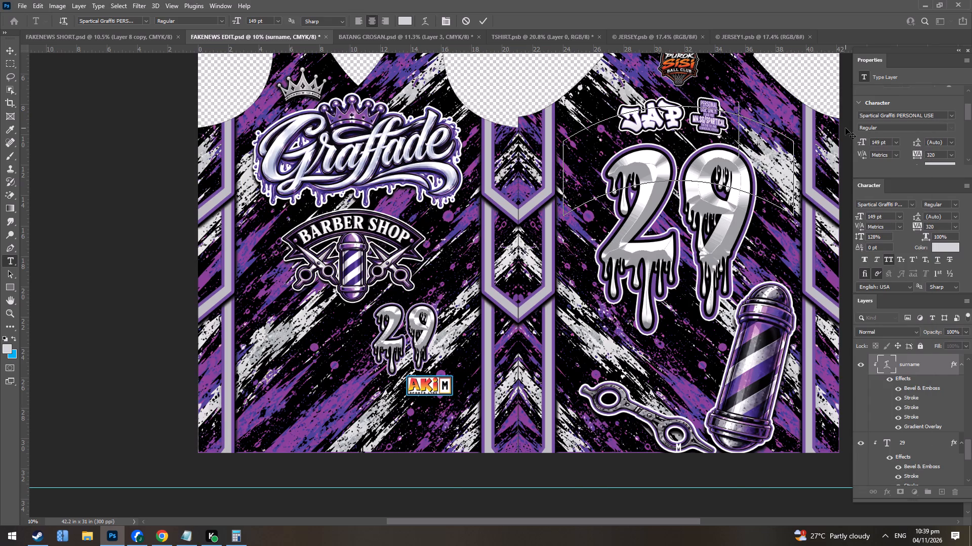
{"action": "key", "text": "BackSpace"}
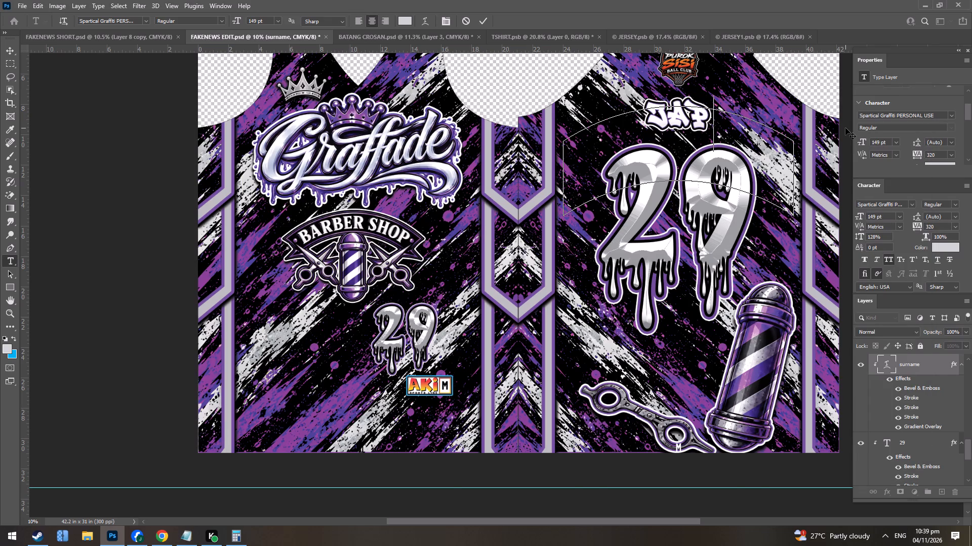
{"action": "key", "text": "x"}
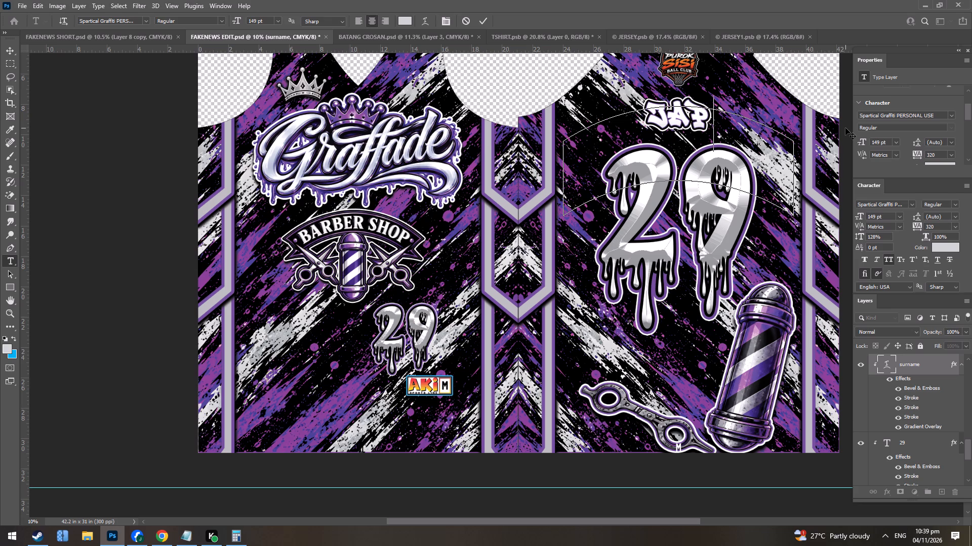
Shrink the X in the back name to 126 pt and insert a space between JAP and X.
{"action": "left_click_drag", "start_coordinate": [731, 132], "coordinate": [707, 130]}
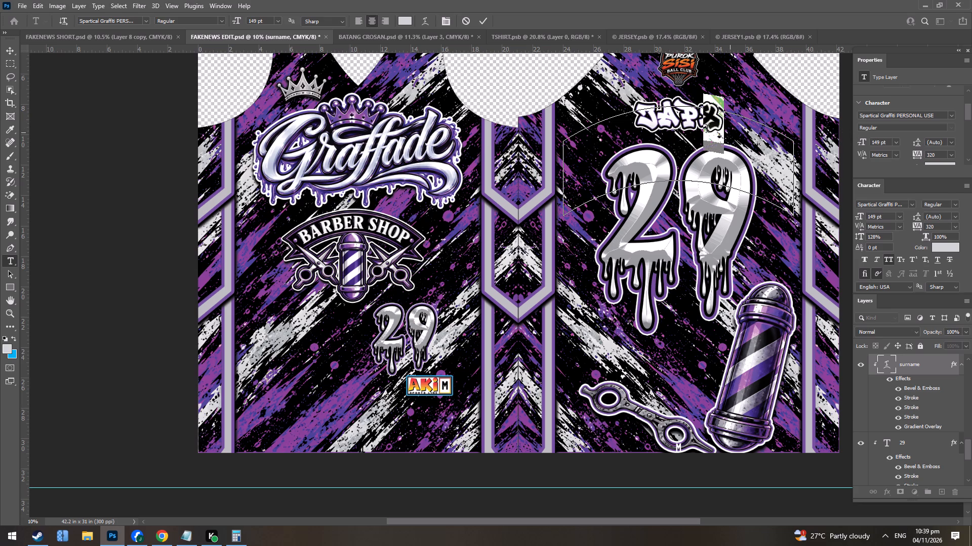
{"action": "left_click_drag", "start_coordinate": [707, 130], "coordinate": [706, 129]}
{"action": "left_click_drag", "start_coordinate": [858, 215], "coordinate": [855, 215]}
{"action": "left_click_drag", "start_coordinate": [855, 215], "coordinate": [846, 216]}
{"action": "left_click", "coordinate": [703, 122]}
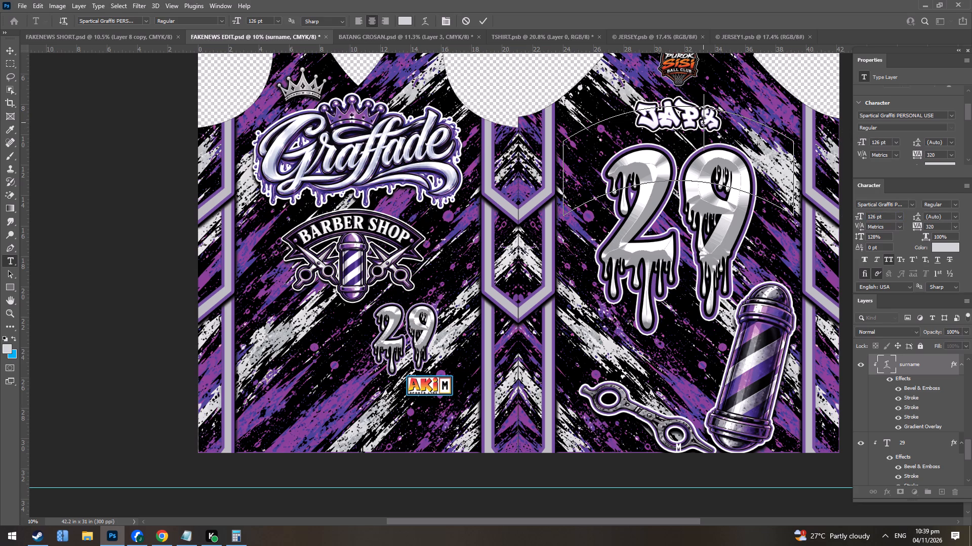
{"action": "key", "text": "space"}
{"action": "key", "text": "space"}
{"action": "key", "text": "BackSpace"}
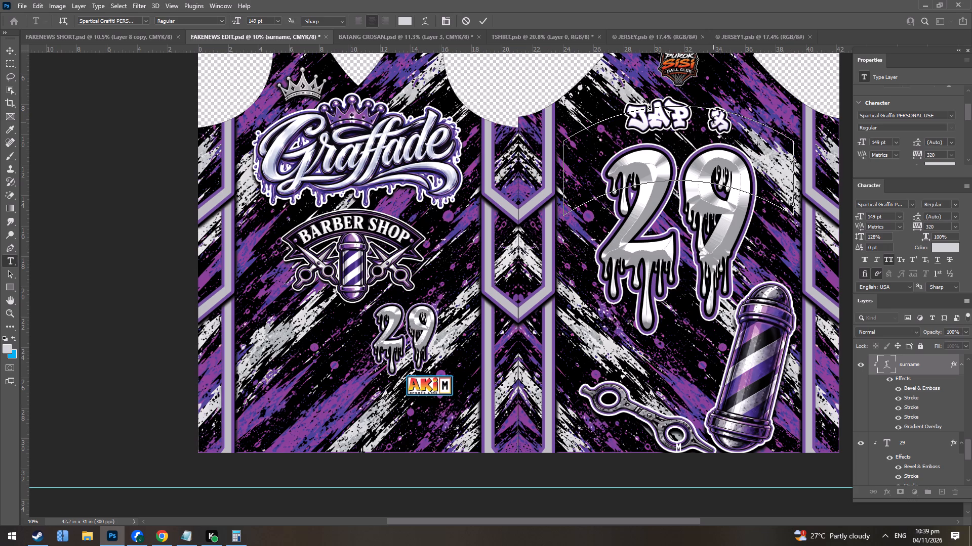
{"action": "key", "text": "Return"}
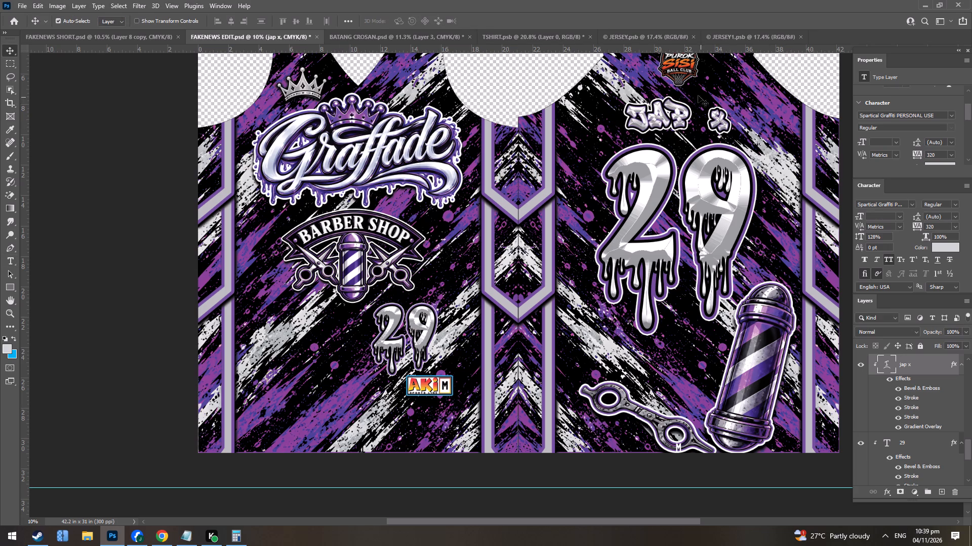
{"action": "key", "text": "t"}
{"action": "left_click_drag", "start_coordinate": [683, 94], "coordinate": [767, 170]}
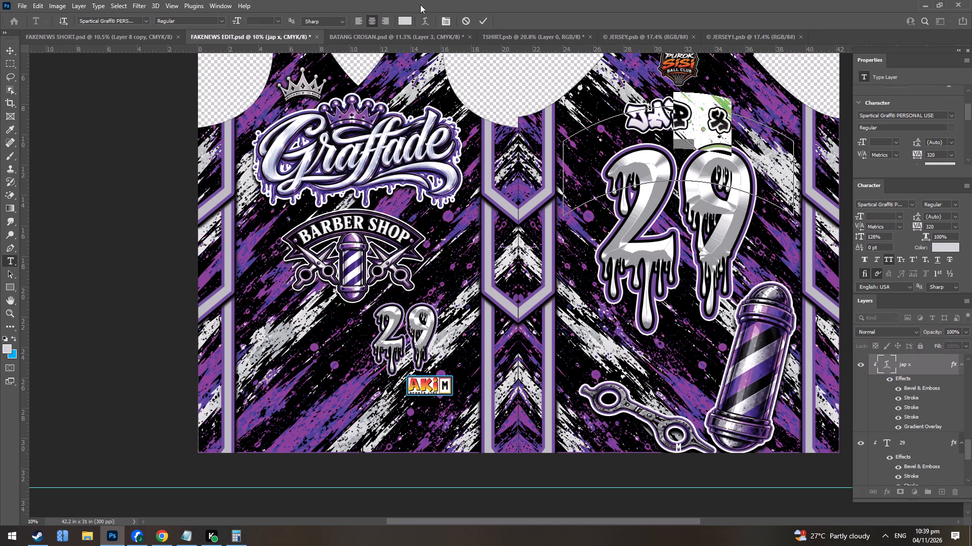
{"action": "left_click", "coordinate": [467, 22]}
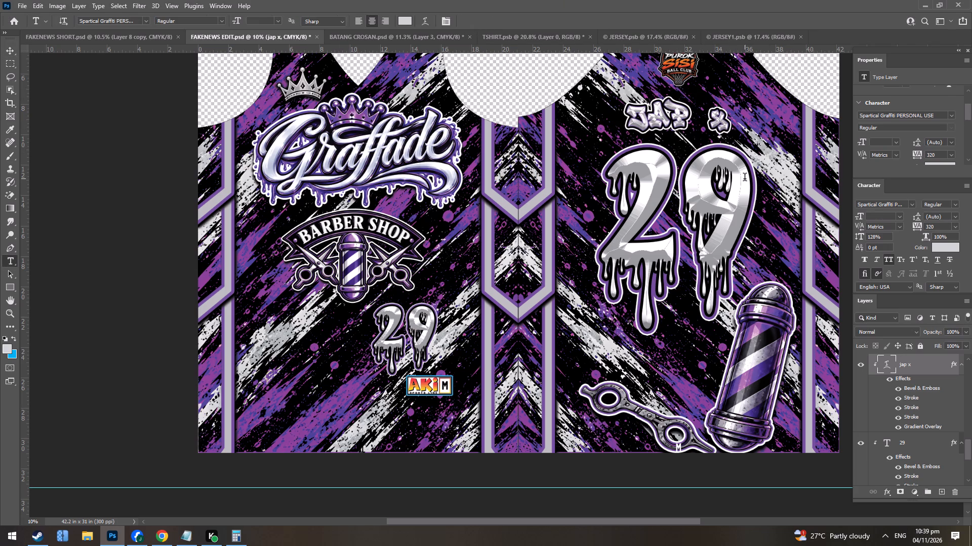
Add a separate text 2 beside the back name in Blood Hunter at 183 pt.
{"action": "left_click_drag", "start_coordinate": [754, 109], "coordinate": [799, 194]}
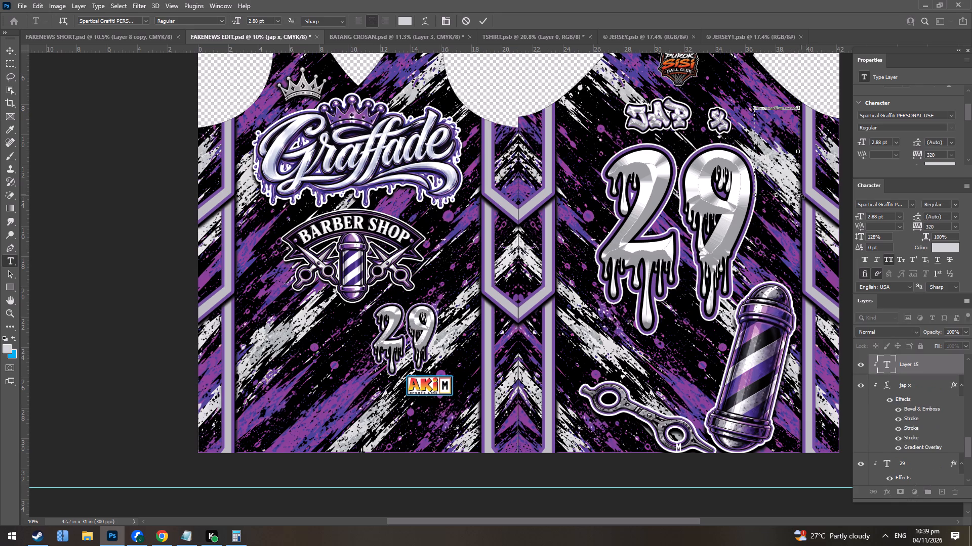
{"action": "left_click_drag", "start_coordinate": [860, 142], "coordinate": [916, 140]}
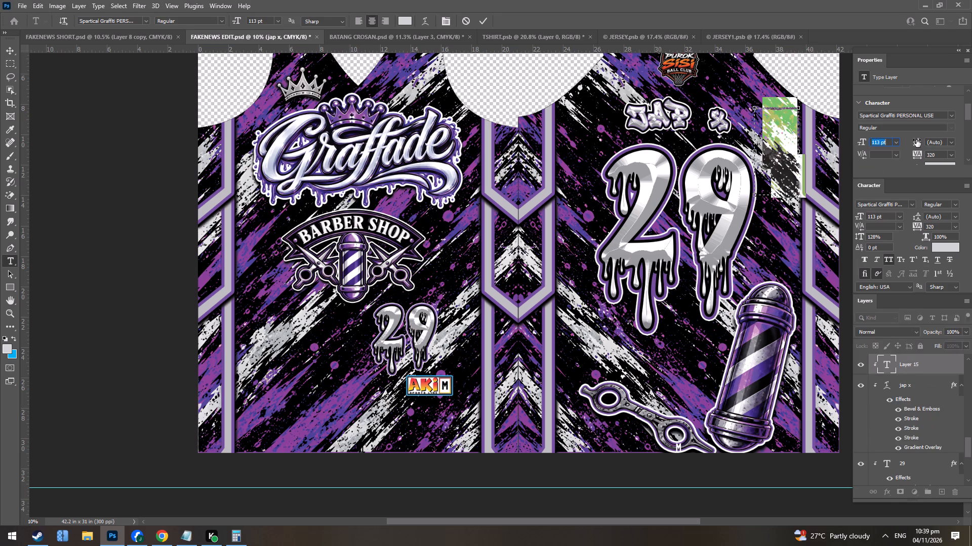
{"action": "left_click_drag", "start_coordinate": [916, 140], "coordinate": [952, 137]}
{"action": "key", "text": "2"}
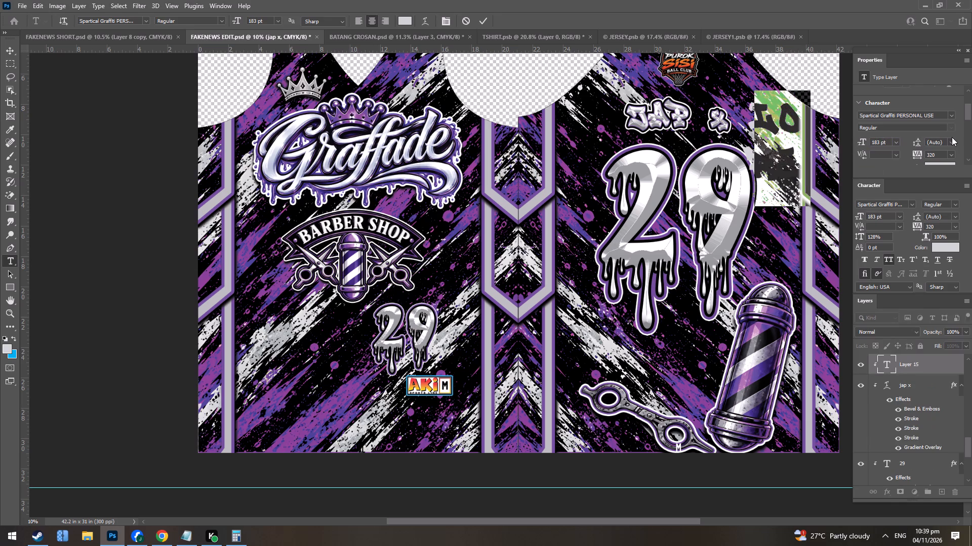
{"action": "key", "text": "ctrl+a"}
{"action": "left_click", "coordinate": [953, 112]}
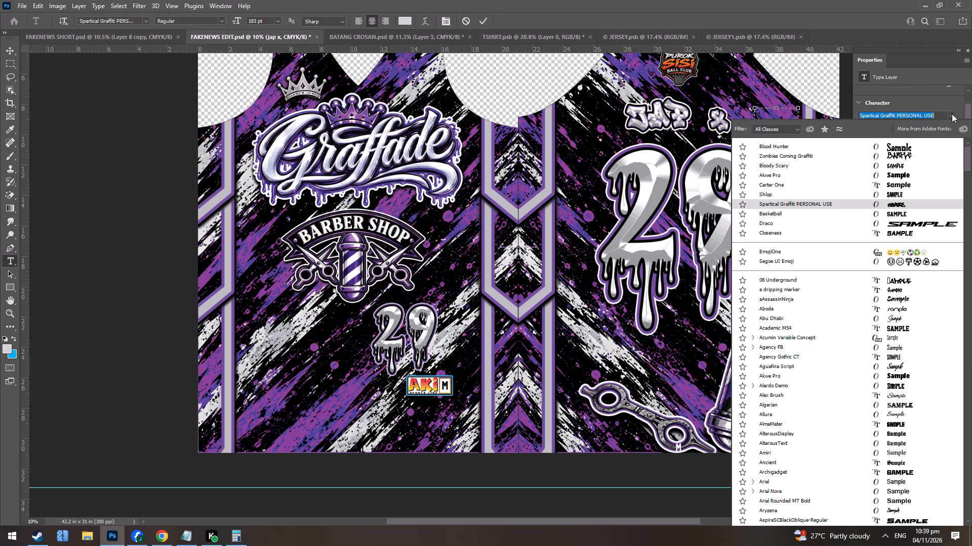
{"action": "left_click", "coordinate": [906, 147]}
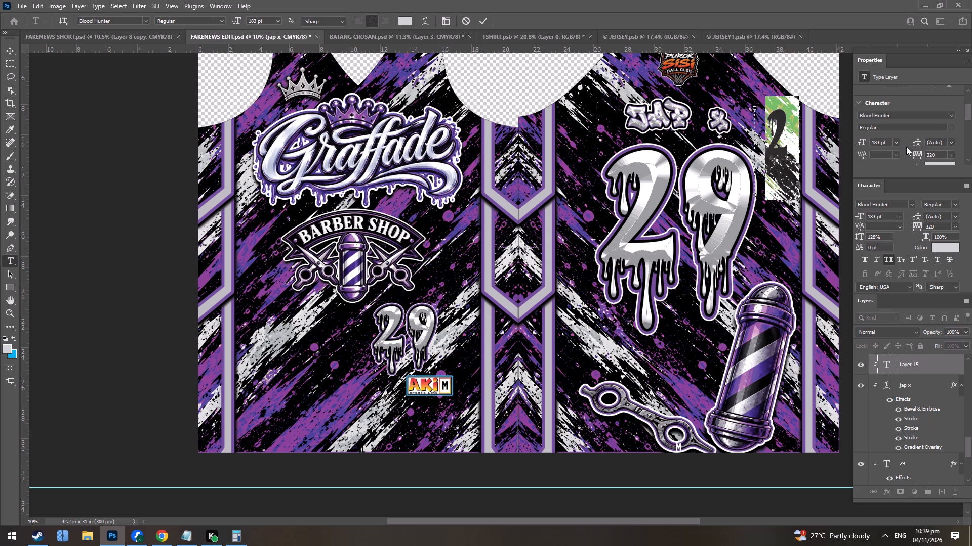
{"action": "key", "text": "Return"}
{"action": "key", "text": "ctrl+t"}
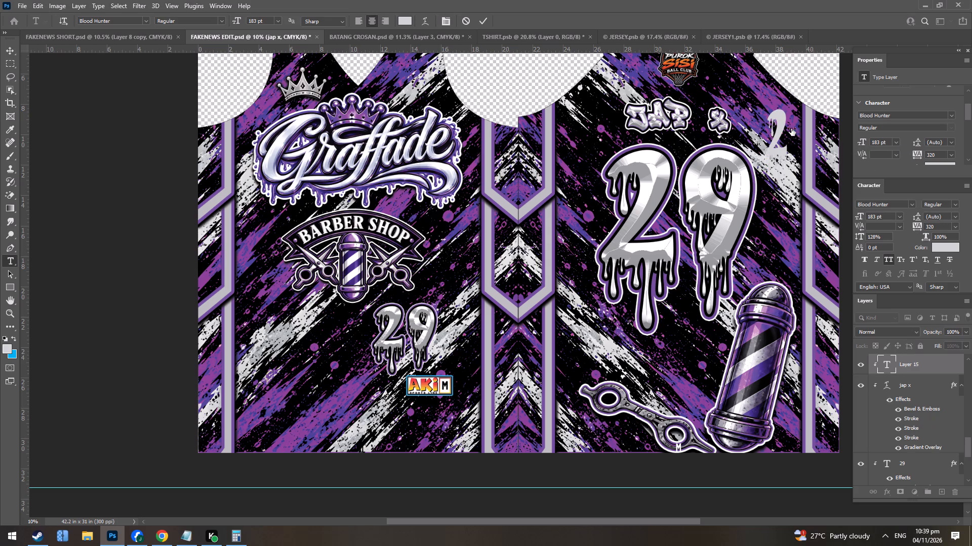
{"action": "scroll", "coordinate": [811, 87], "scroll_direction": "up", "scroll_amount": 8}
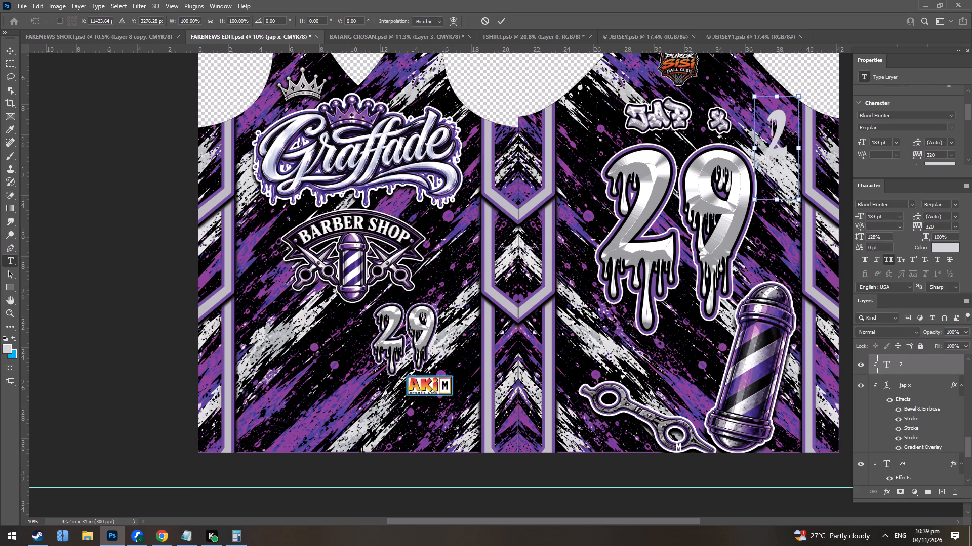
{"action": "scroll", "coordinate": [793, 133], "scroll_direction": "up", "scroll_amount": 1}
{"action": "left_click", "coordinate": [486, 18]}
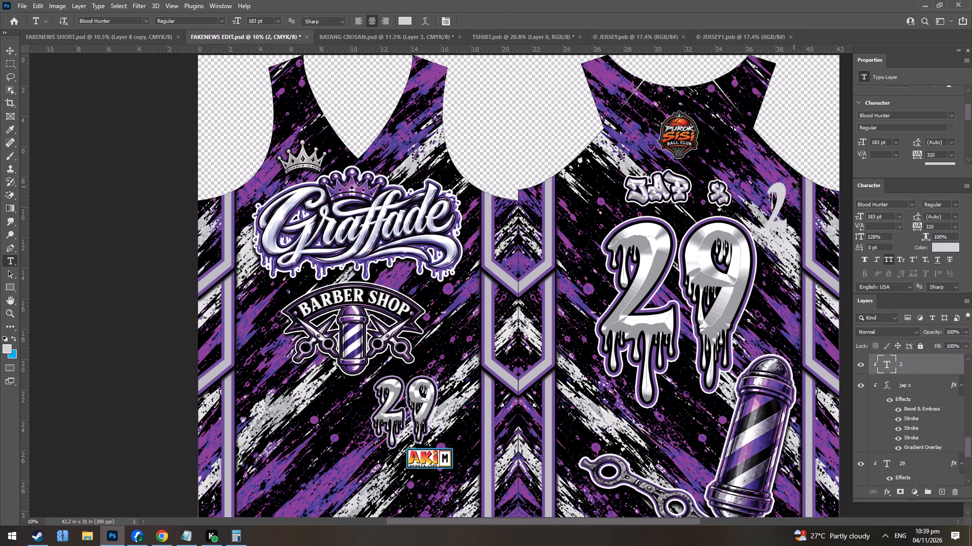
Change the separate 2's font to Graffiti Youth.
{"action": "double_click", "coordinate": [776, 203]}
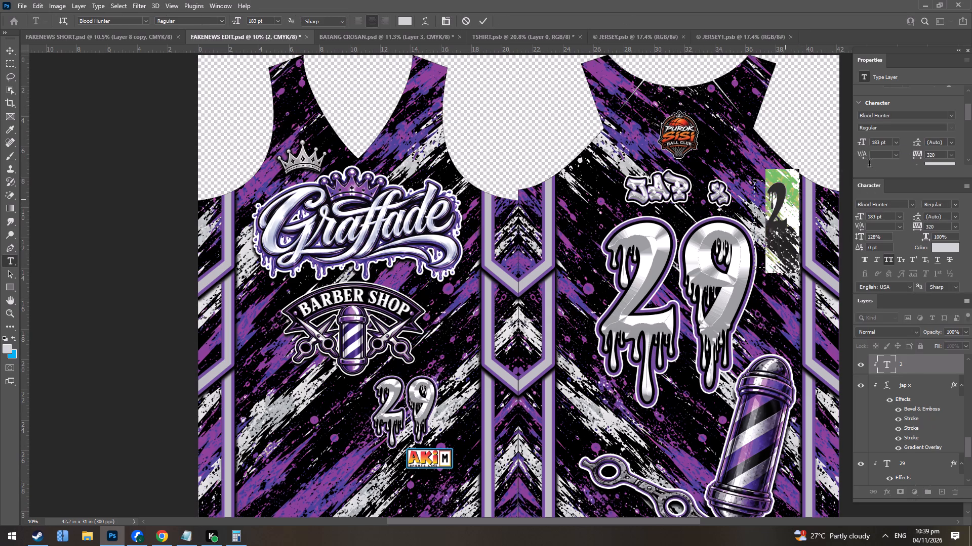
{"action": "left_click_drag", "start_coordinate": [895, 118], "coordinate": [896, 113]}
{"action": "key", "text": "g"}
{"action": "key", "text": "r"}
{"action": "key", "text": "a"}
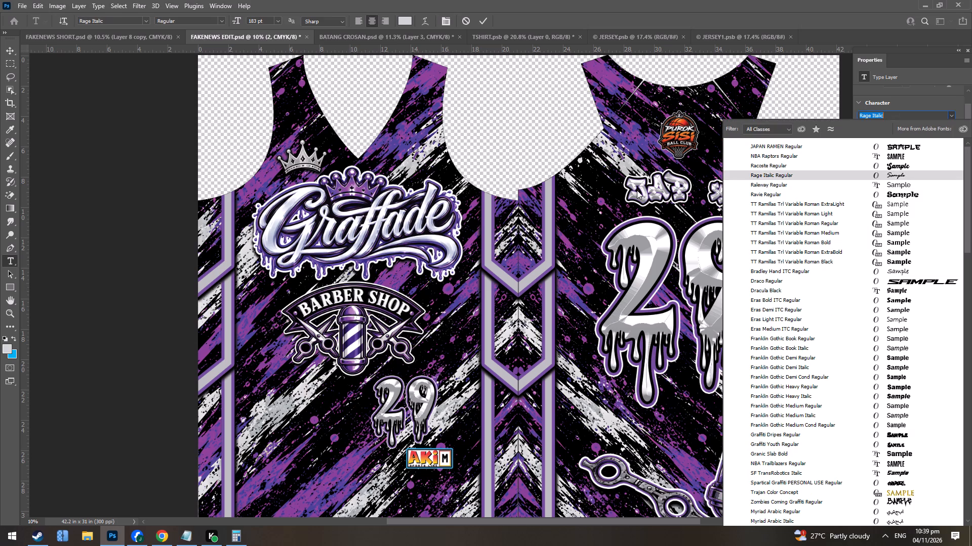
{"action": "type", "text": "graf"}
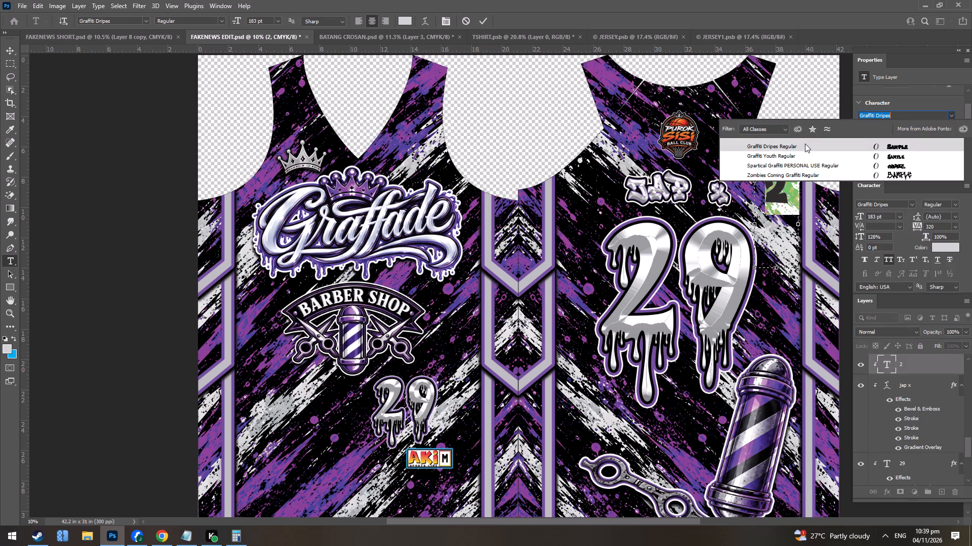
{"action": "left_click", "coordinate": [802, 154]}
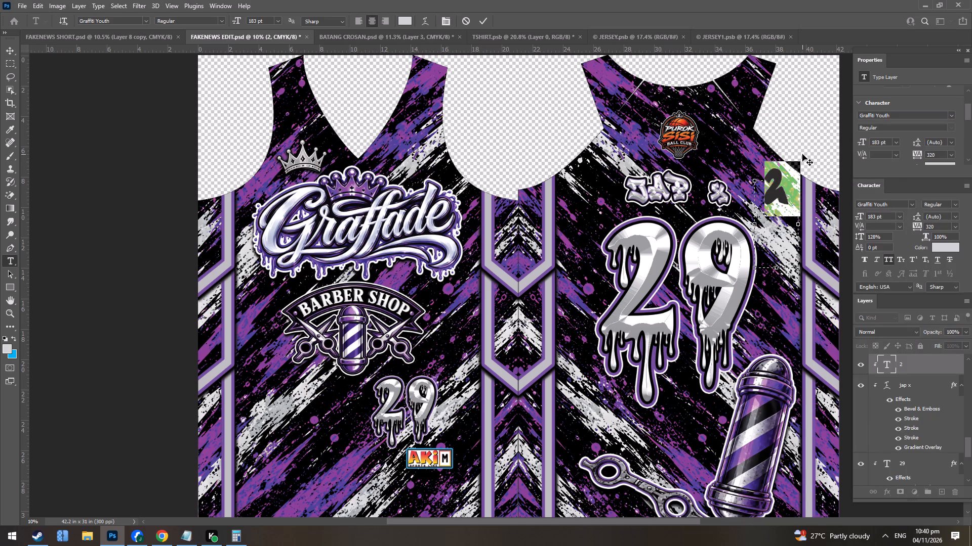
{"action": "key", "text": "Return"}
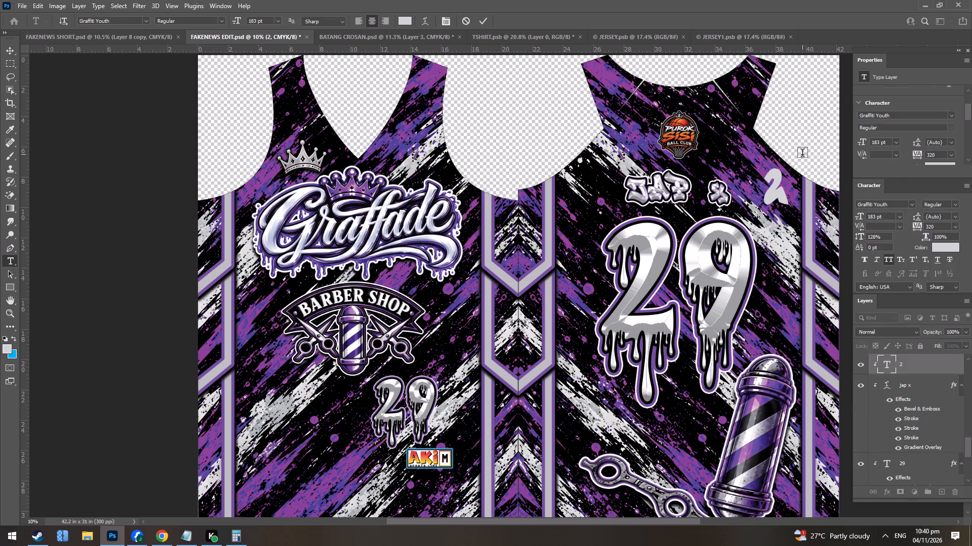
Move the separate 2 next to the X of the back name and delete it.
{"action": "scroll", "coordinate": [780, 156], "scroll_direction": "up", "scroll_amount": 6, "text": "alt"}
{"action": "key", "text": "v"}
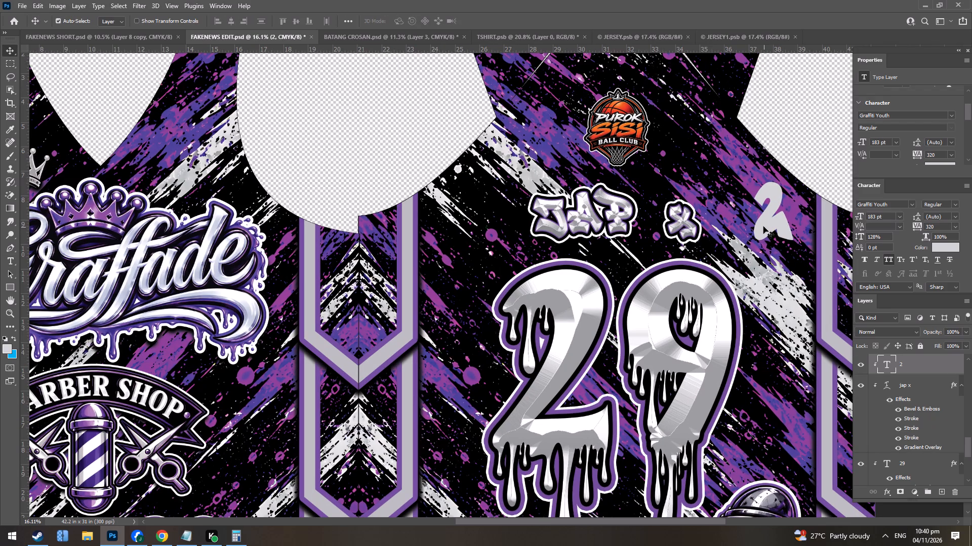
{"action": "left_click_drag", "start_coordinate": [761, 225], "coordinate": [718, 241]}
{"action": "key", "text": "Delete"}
Insert a 2 directly before the X in the back name text.
{"action": "left_click", "coordinate": [688, 226]}
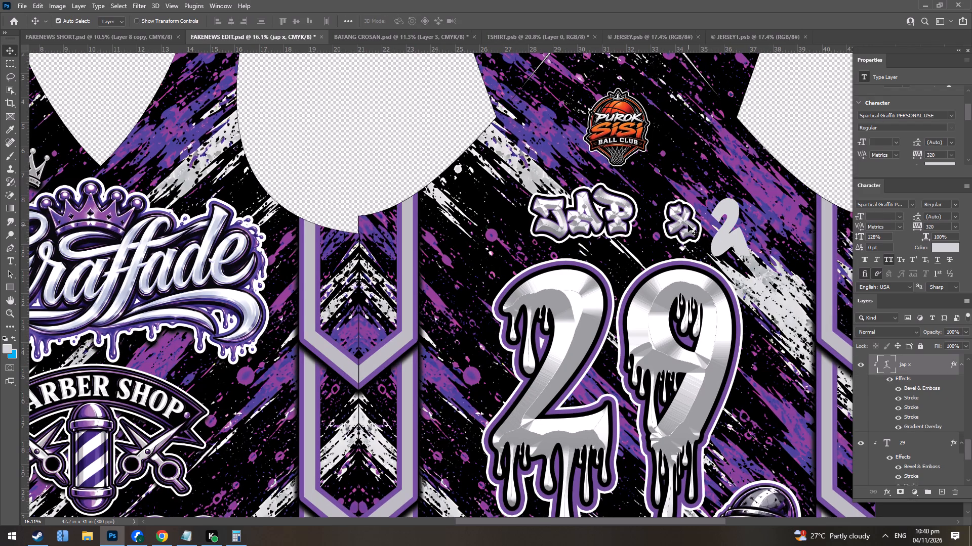
{"action": "double_click", "coordinate": [670, 221]}
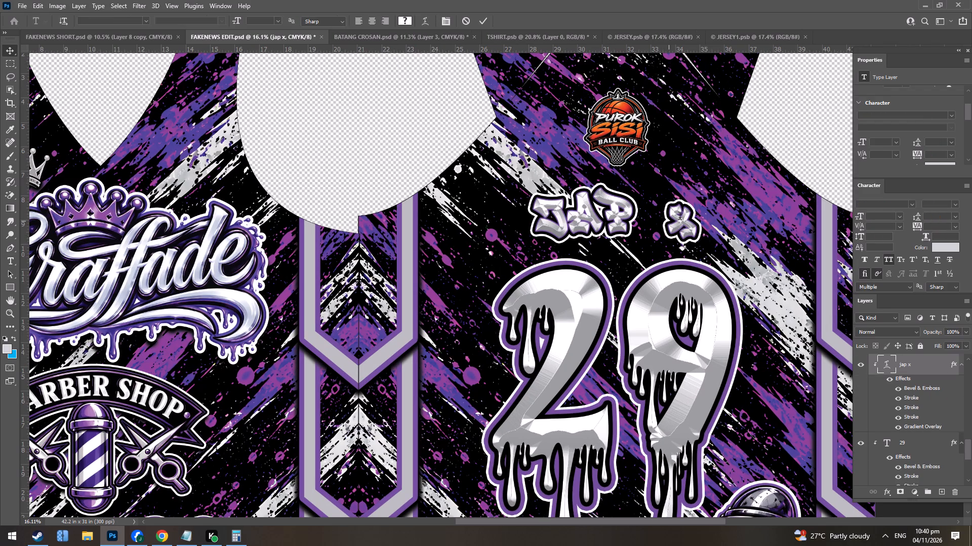
{"action": "left_click", "coordinate": [680, 218]}
{"action": "left_click", "coordinate": [666, 225]}
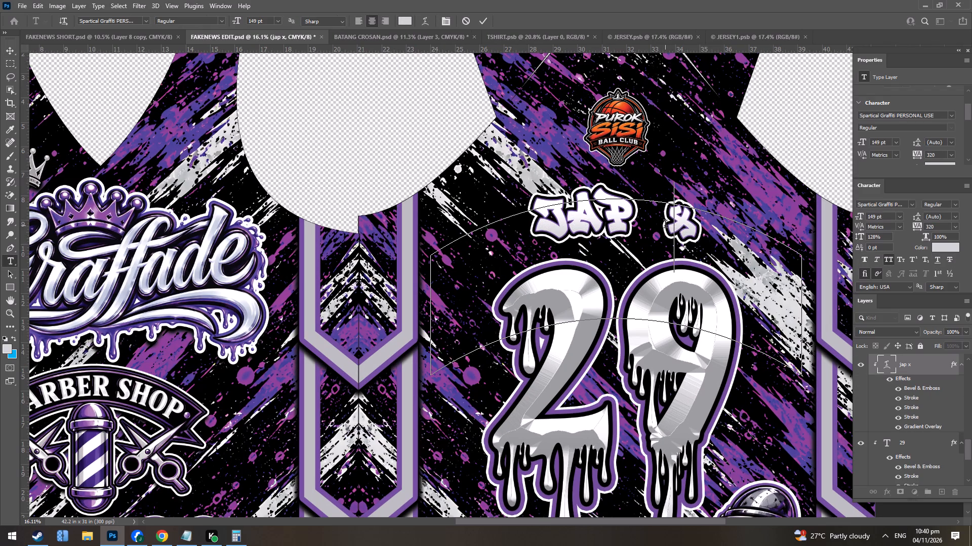
{"action": "key", "text": "2"}
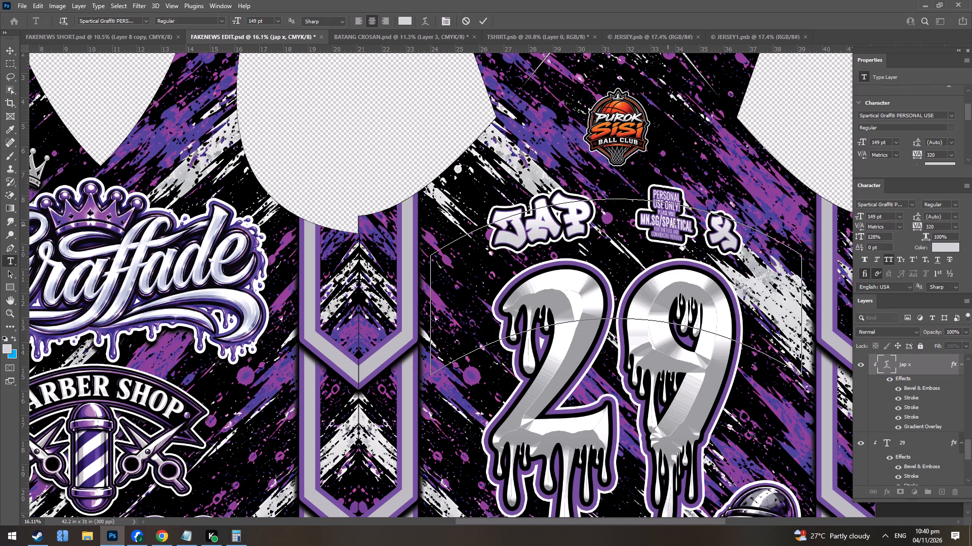
Set the font of the inserted 2 in the back name to Graffiti Dripes.
{"action": "left_click_drag", "start_coordinate": [683, 220], "coordinate": [636, 227]}
{"action": "left_click", "coordinate": [902, 117]}
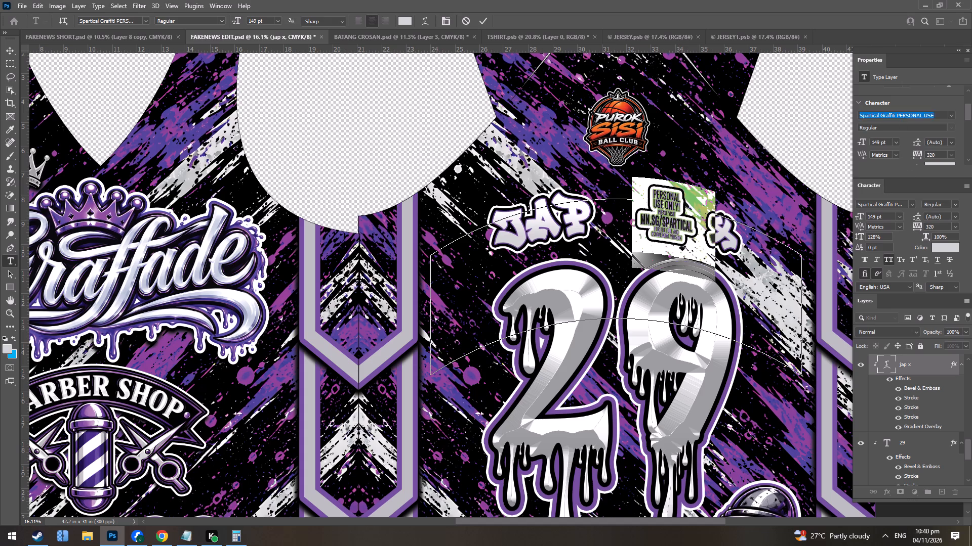
{"action": "key", "text": "g"}
{"action": "key", "text": "r"}
{"action": "key", "text": "a"}
{"action": "key", "text": "ctrl+a"}
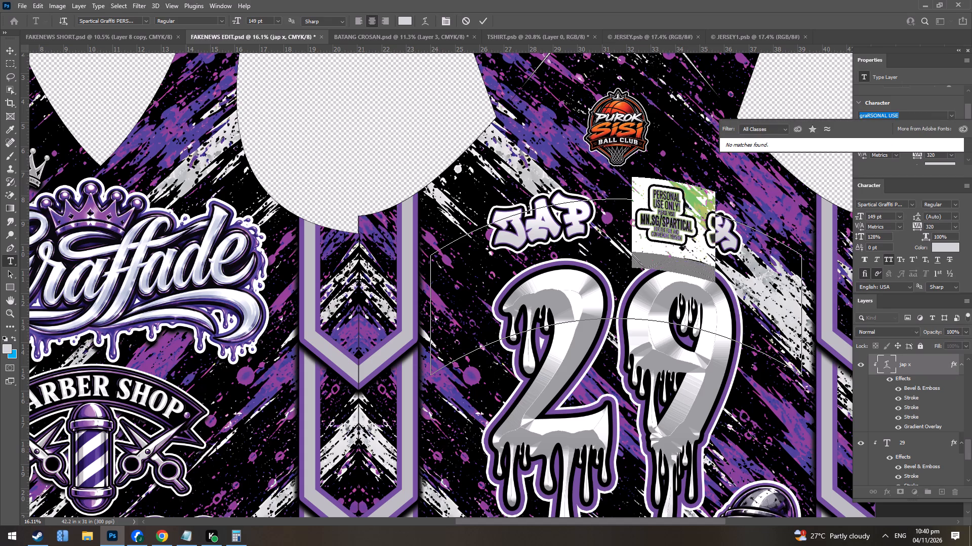
{"action": "key", "text": "g"}
{"action": "key", "text": "r"}
{"action": "key", "text": "a"}
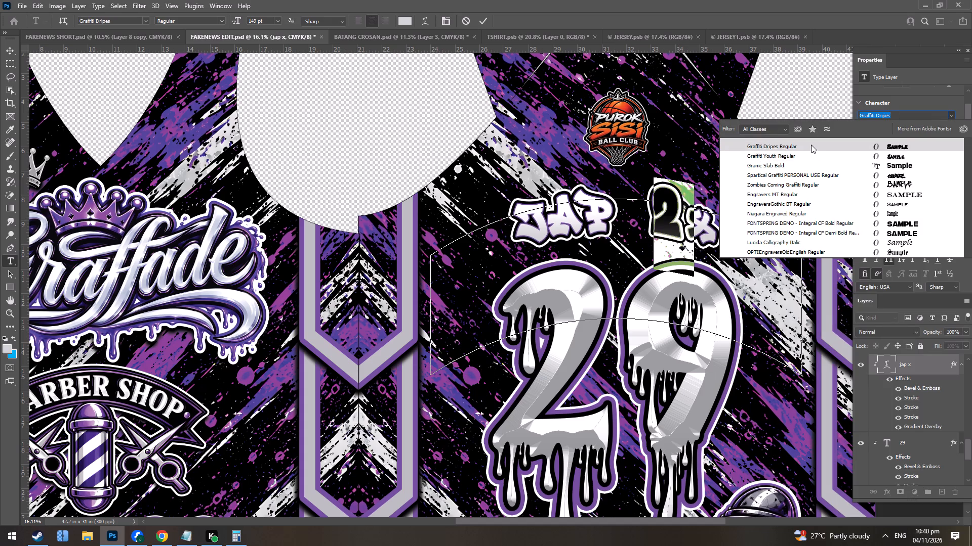
{"action": "left_click", "coordinate": [811, 145]}
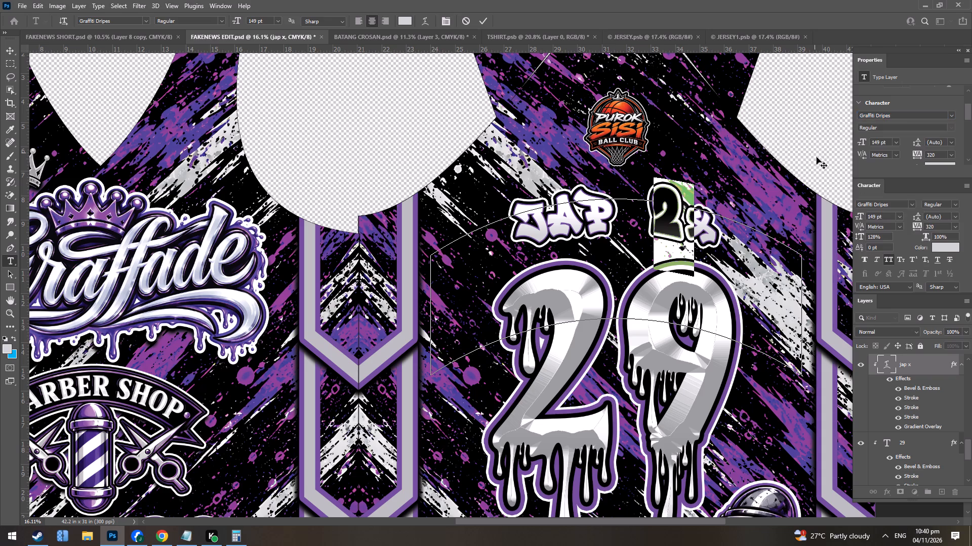
{"action": "key", "text": "Return"}
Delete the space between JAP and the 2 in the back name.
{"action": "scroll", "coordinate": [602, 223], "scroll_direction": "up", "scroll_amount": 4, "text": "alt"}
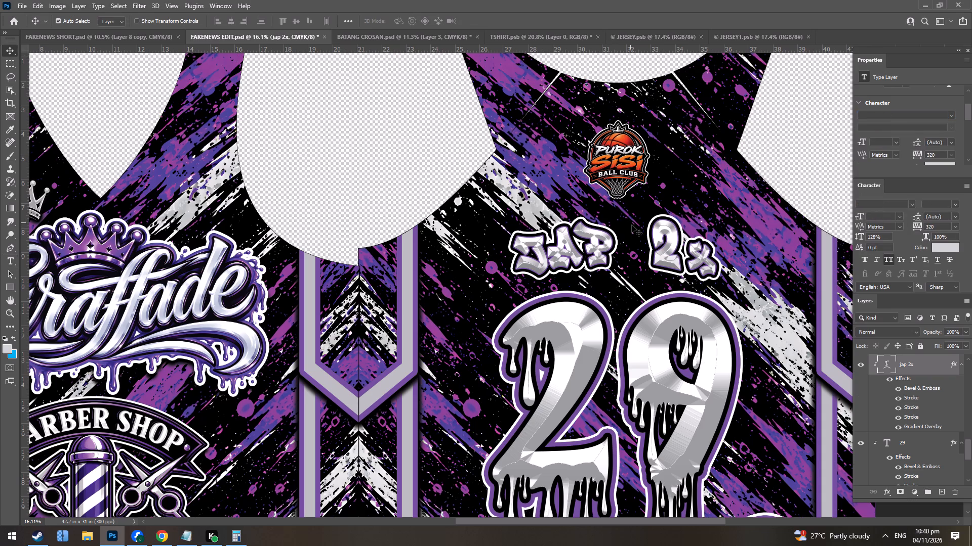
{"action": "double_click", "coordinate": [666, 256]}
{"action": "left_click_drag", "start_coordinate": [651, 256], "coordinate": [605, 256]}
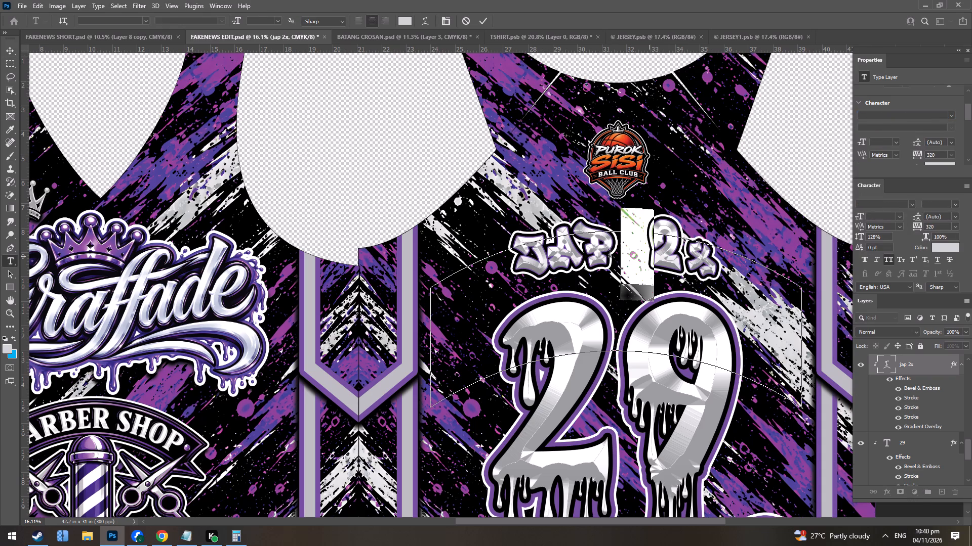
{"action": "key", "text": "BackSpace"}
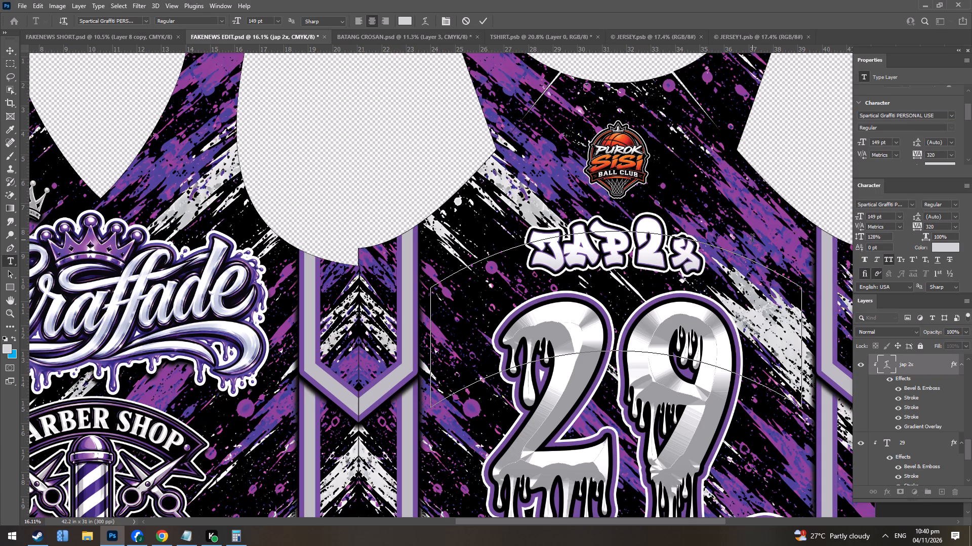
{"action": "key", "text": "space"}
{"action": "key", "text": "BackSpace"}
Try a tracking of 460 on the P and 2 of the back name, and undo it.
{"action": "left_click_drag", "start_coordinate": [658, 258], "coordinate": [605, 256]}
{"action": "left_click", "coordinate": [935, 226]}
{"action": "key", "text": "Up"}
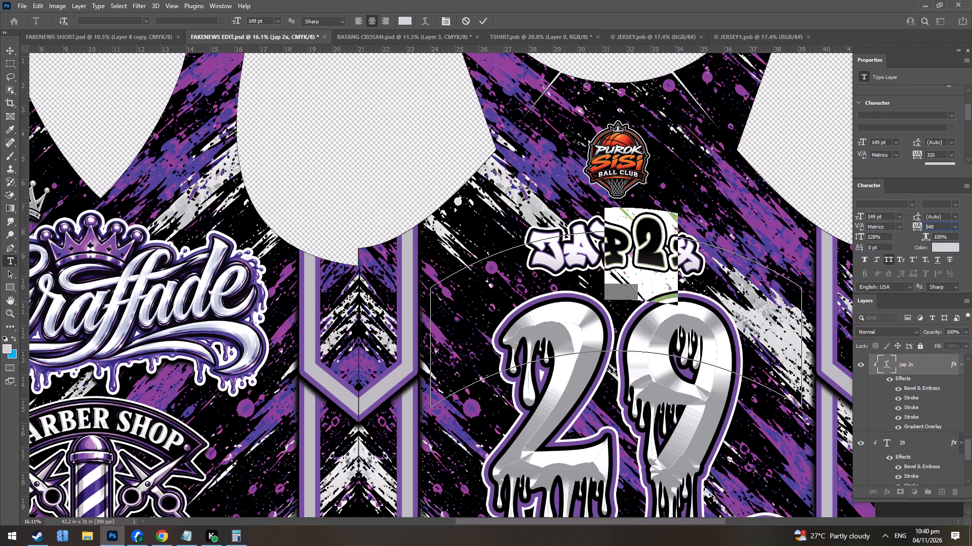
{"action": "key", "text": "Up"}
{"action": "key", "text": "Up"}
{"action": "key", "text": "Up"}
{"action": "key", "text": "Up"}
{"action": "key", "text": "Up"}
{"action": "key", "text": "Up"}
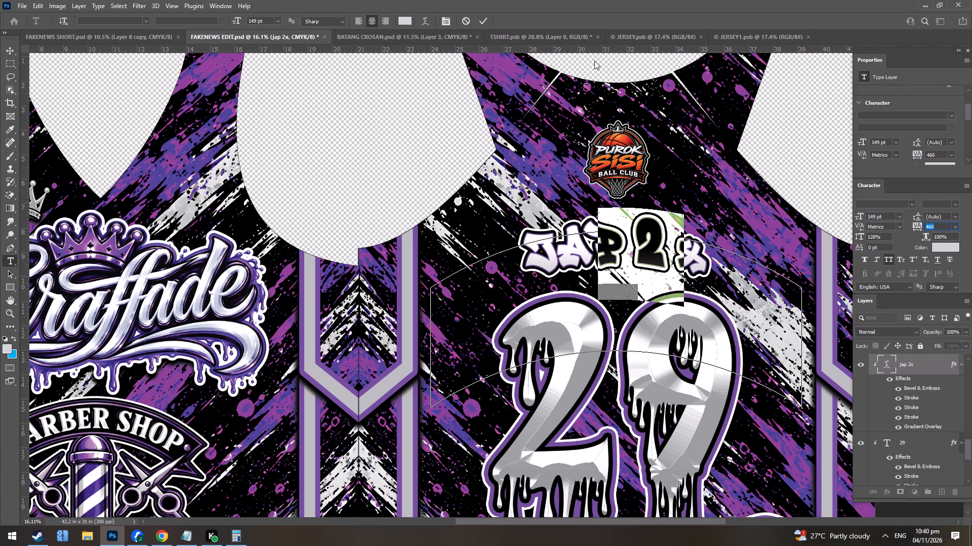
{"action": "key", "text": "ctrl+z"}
Insert a space between JAP and the 2 in the back name and tighten that space's tracking.
{"action": "left_click_drag", "start_coordinate": [642, 258], "coordinate": [622, 262]}
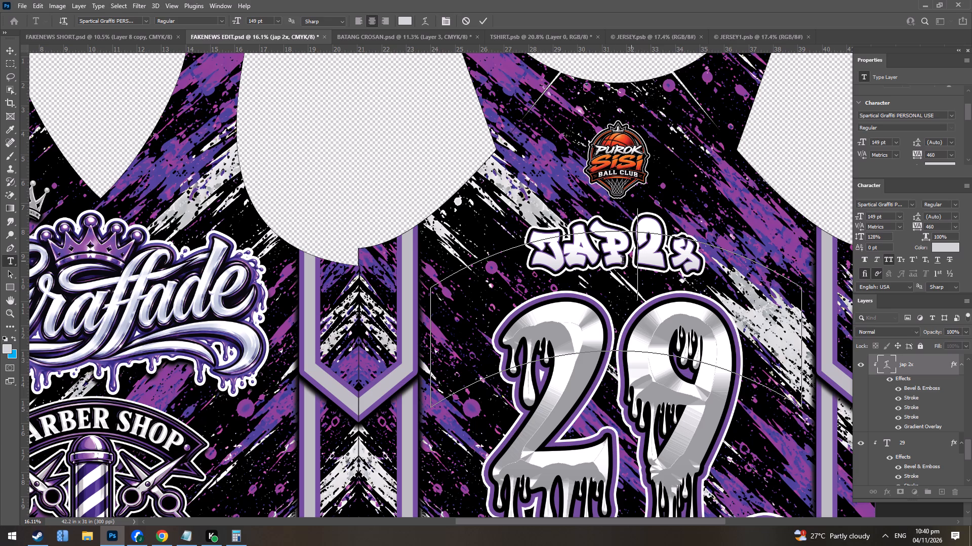
{"action": "left_click_drag", "start_coordinate": [622, 262], "coordinate": [613, 259]}
{"action": "left_click", "coordinate": [649, 252]}
{"action": "key", "text": "space"}
{"action": "left_click_drag", "start_coordinate": [651, 253], "coordinate": [609, 254]}
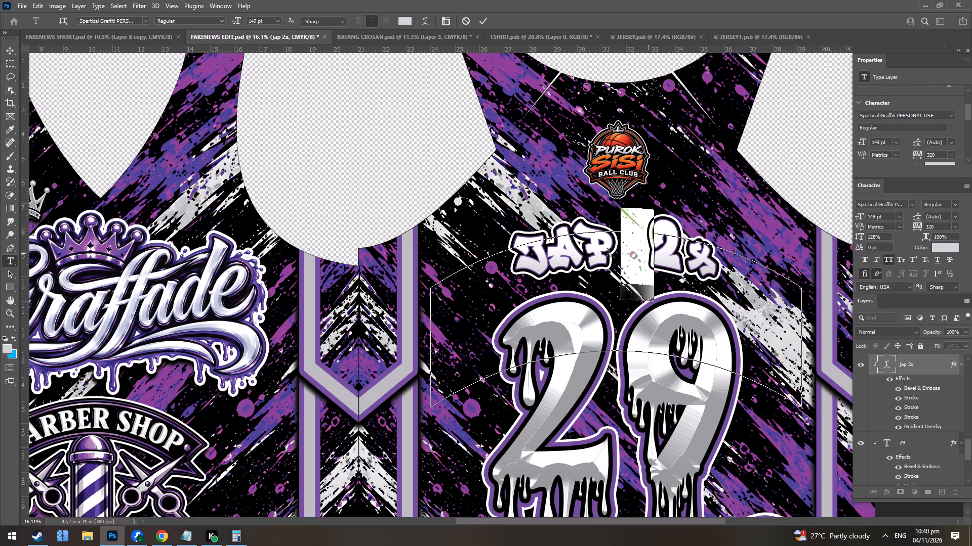
{"action": "left_click_drag", "start_coordinate": [609, 254], "coordinate": [605, 255]}
{"action": "left_click_drag", "start_coordinate": [918, 223], "coordinate": [911, 224]}
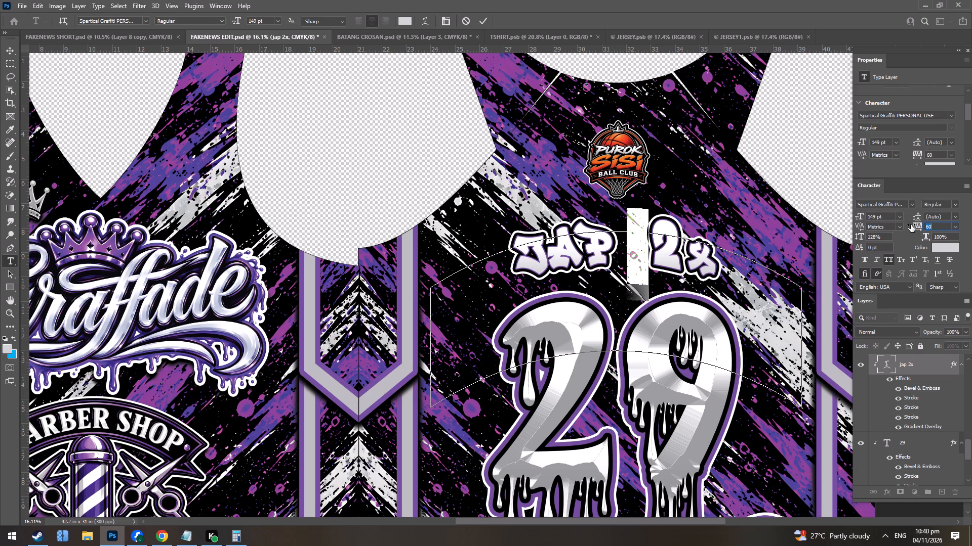
{"action": "left_click_drag", "start_coordinate": [911, 224], "coordinate": [904, 225]}
{"action": "key", "text": "Return"}
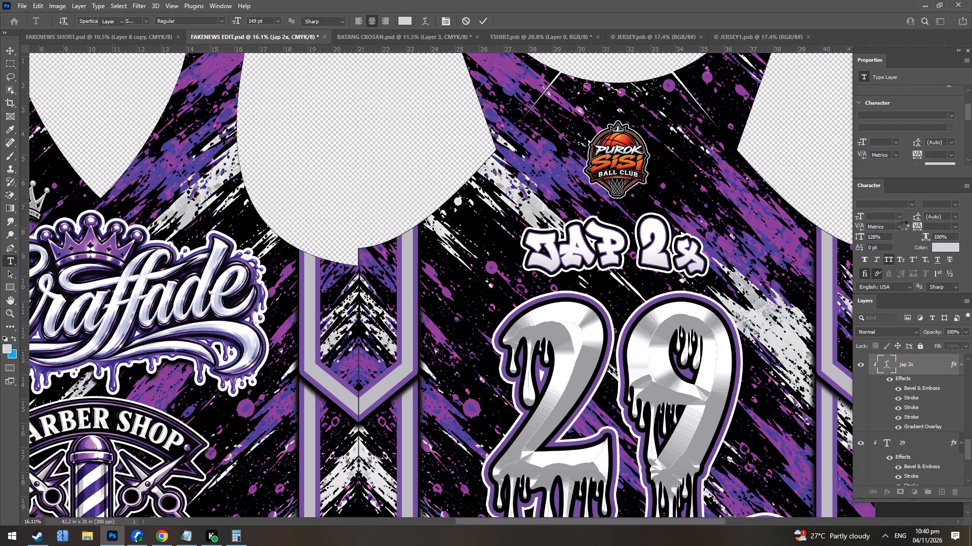
Review the back name on the full jersey and compare it with the Jap2x entry in the Notepad order list.
{"action": "scroll", "coordinate": [722, 244], "scroll_direction": "down", "scroll_amount": 5, "text": "alt"}
{"action": "scroll", "coordinate": [709, 245], "scroll_direction": "up", "scroll_amount": 1, "text": "alt"}
{"action": "scroll", "coordinate": [693, 247], "scroll_direction": "down", "scroll_amount": 14, "text": "alt"}
{"action": "scroll", "coordinate": [708, 234], "scroll_direction": "up", "scroll_amount": 13}
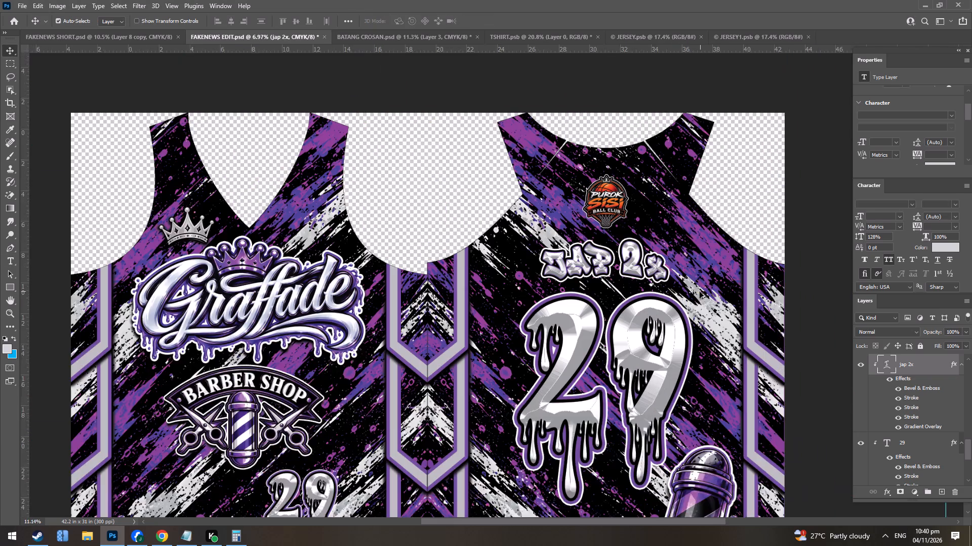
{"action": "scroll", "coordinate": [700, 292], "scroll_direction": "up", "scroll_amount": 5}
{"action": "scroll", "coordinate": [576, 255], "scroll_direction": "up", "scroll_amount": 4, "text": "alt"}
{"action": "scroll", "coordinate": [622, 227], "scroll_direction": "down", "scroll_amount": 4, "text": "alt"}
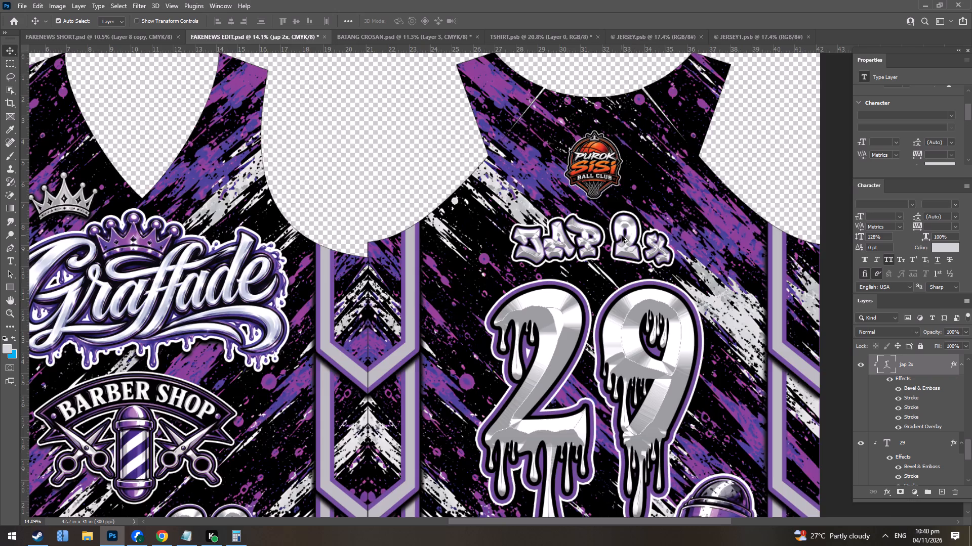
{"action": "scroll", "coordinate": [622, 236], "scroll_direction": "down", "scroll_amount": 6, "text": "alt"}
{"action": "scroll", "coordinate": [642, 237], "scroll_direction": "up", "scroll_amount": 9, "text": "alt"}
{"action": "key", "text": "alt+Tab"}
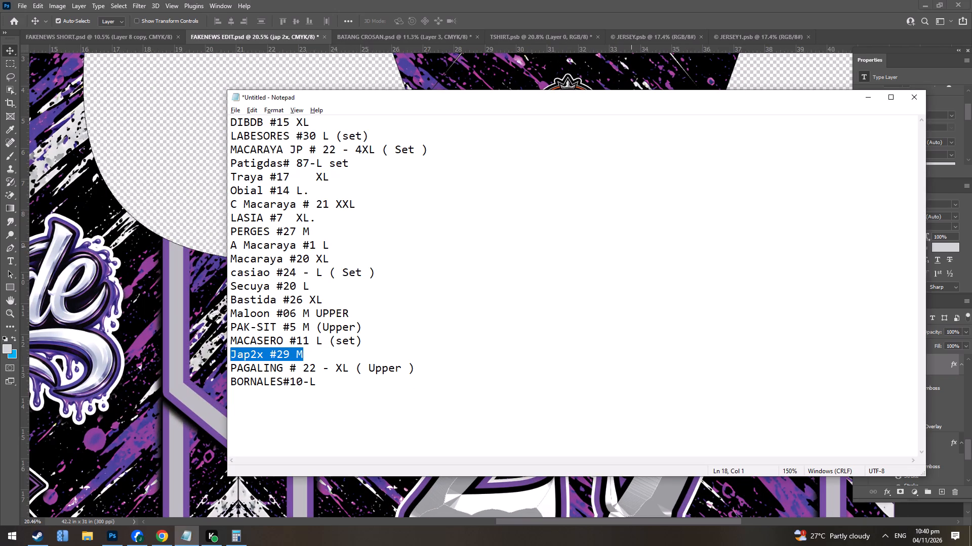
{"action": "key", "text": "alt+Tab"}
Set the tracking of the letters JAP in the back name to 380.
{"action": "scroll", "coordinate": [621, 241], "scroll_direction": "up", "scroll_amount": 3, "text": "alt"}
{"action": "triple_click", "coordinate": [541, 244]}
{"action": "left_click_drag", "start_coordinate": [544, 243], "coordinate": [543, 242]}
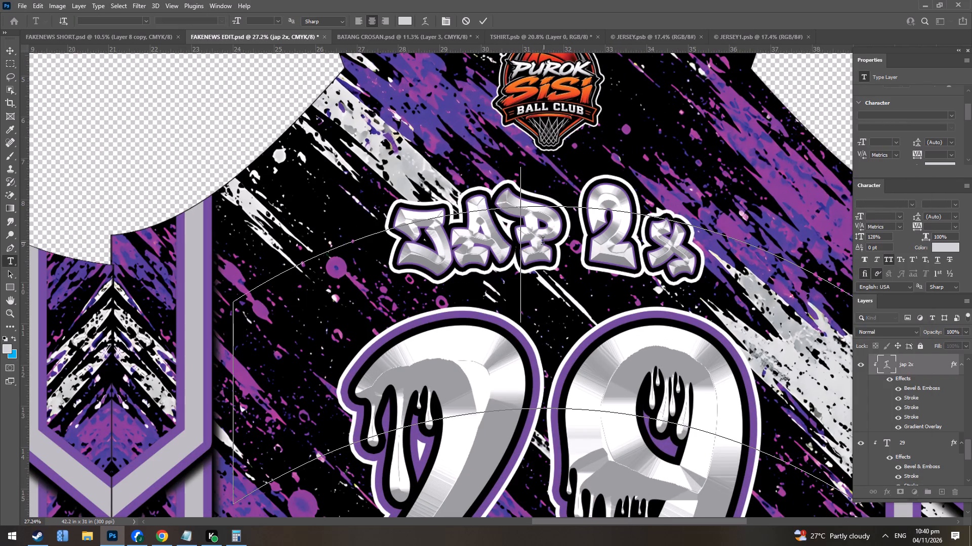
{"action": "left_click_drag", "start_coordinate": [543, 242], "coordinate": [445, 255]}
{"action": "left_click_drag", "start_coordinate": [560, 257], "coordinate": [364, 262]}
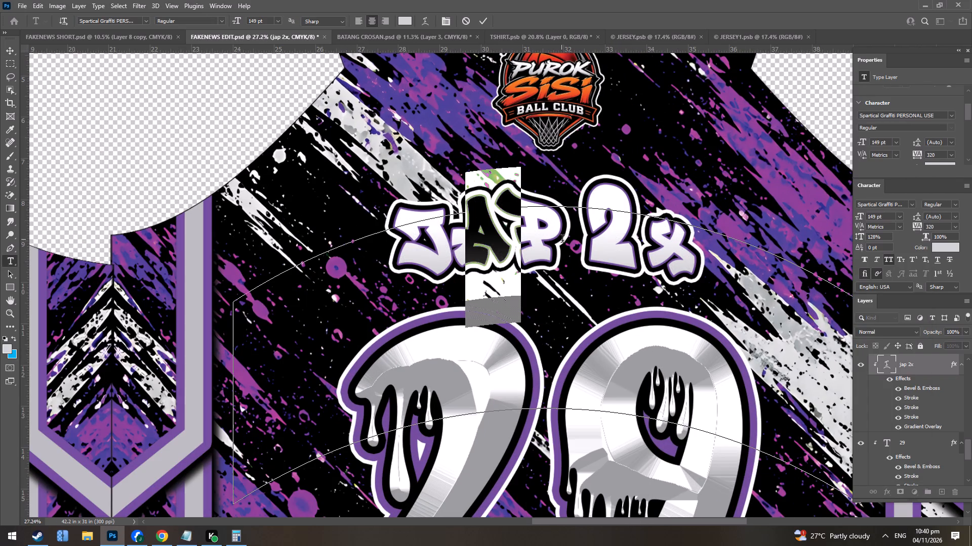
{"action": "left_click_drag", "start_coordinate": [574, 246], "coordinate": [364, 254]}
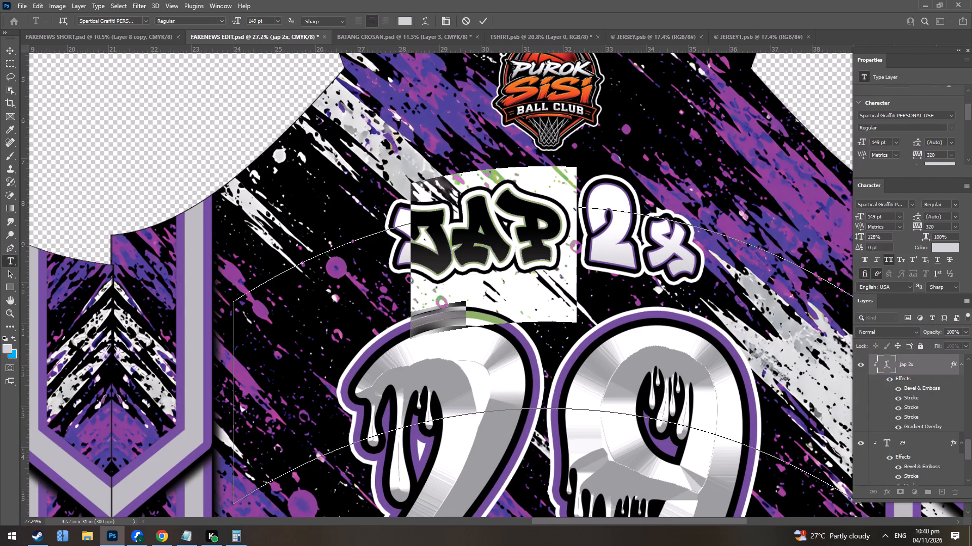
{"action": "left_click", "coordinate": [938, 224]}
{"action": "key", "text": "Up"}
{"action": "key", "text": "Up"}
{"action": "key", "text": "Up"}
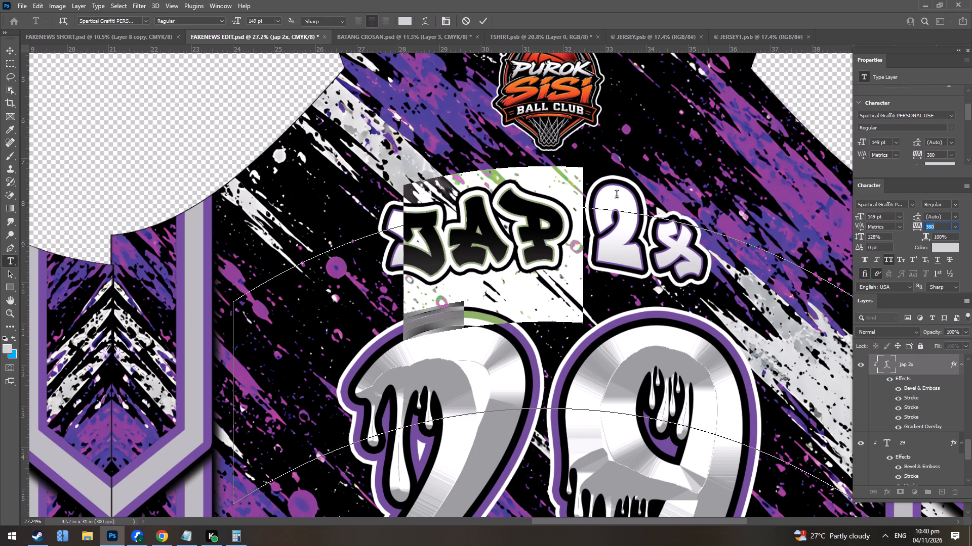
Set the tracking of the space between JAP and the 2 in the back name to -300.
{"action": "left_click_drag", "start_coordinate": [597, 256], "coordinate": [570, 262]}
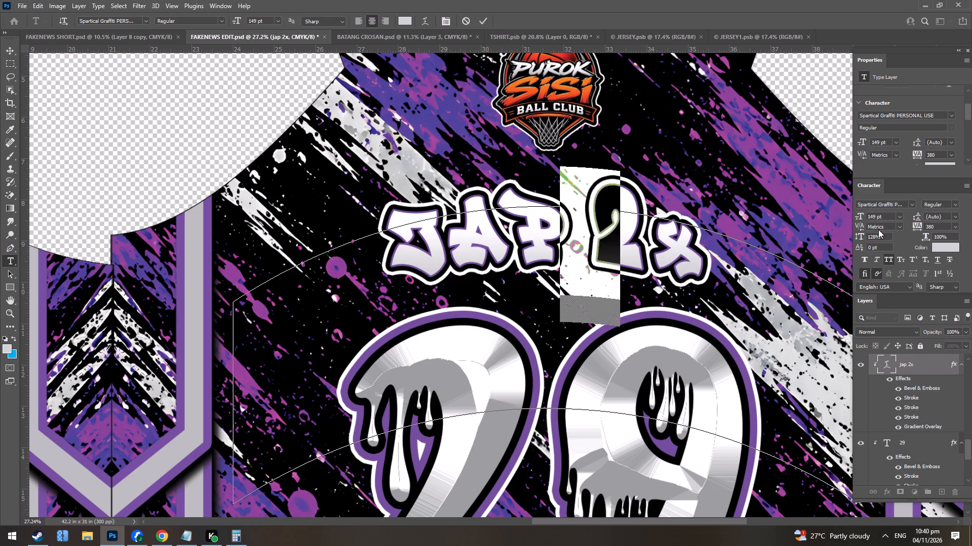
{"action": "key", "text": "ctrl+z"}
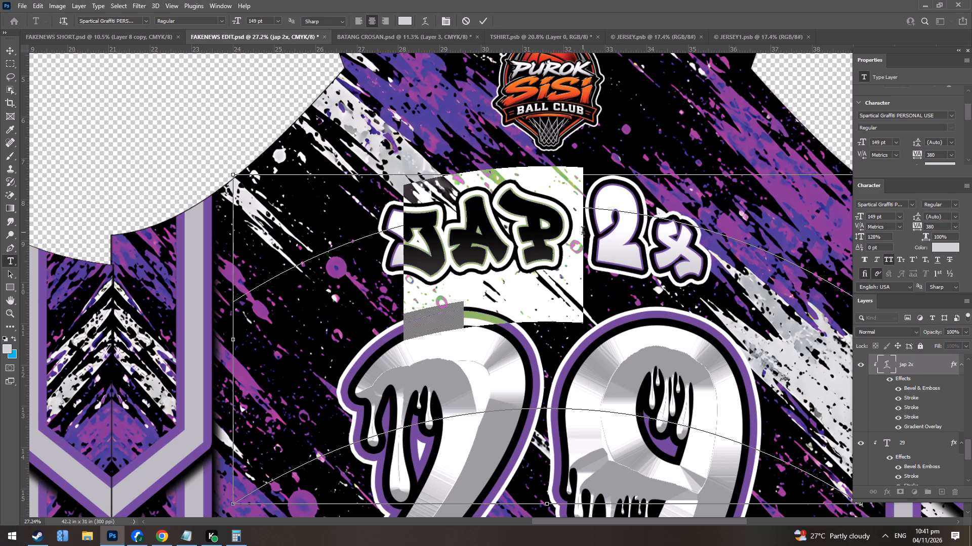
{"action": "left_click_drag", "start_coordinate": [587, 248], "coordinate": [570, 249]}
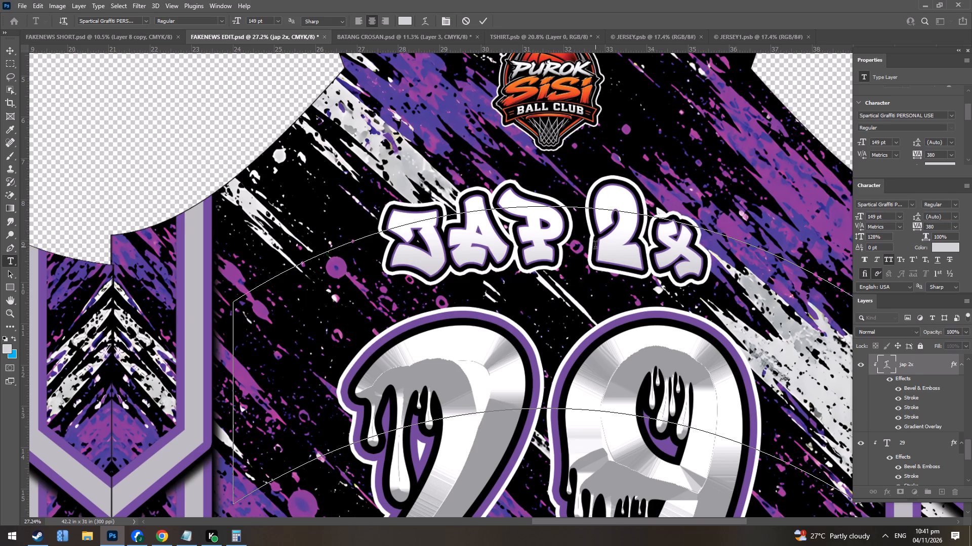
{"action": "left_click_drag", "start_coordinate": [595, 247], "coordinate": [566, 250]}
{"action": "left_click", "coordinate": [939, 225]}
{"action": "key", "text": "Up"}
{"action": "key", "text": "Up"}
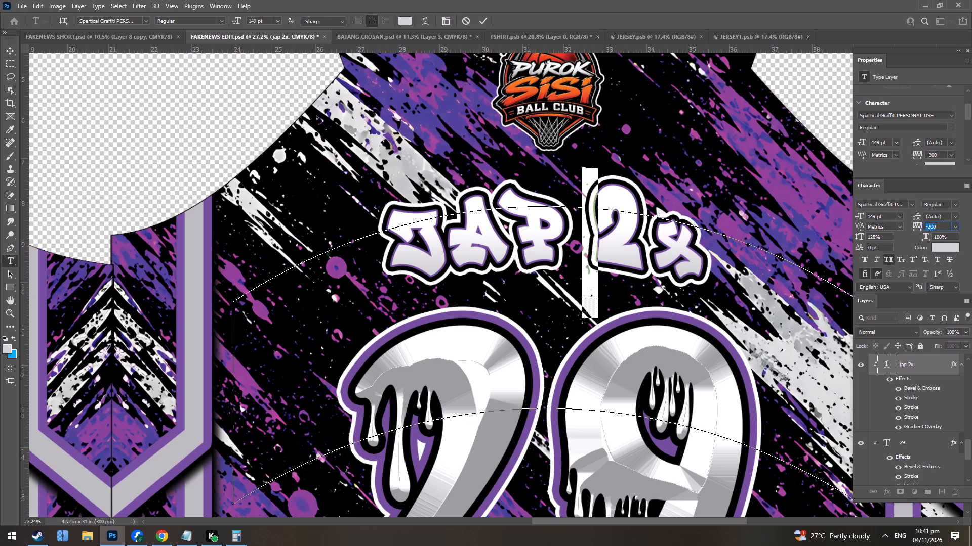
{"action": "key", "text": "Down"}
{"action": "key", "text": "Down"}
{"action": "key", "text": "Down"}
{"action": "key", "text": "Down"}
{"action": "key", "text": "Down"}
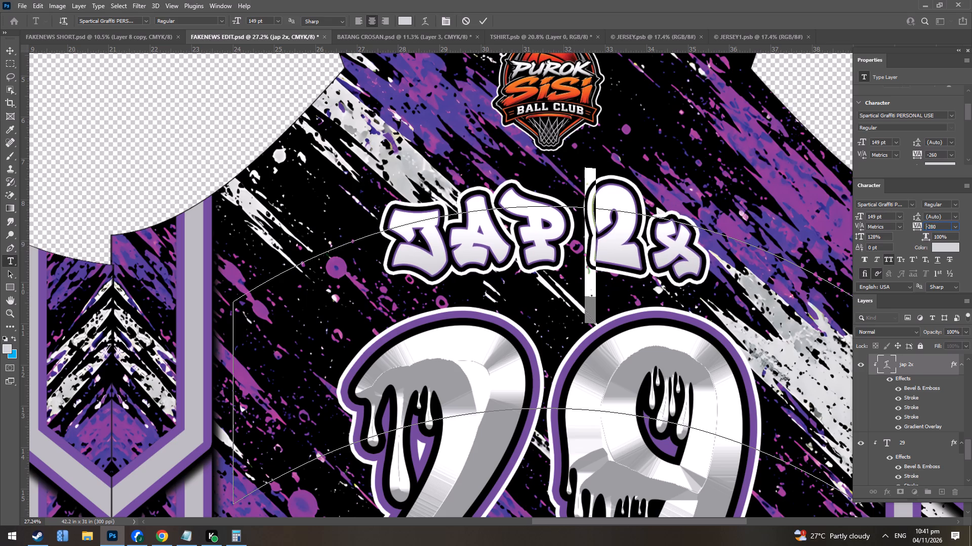
{"action": "key", "text": "Down"}
Set the tracking of the letters JAP to 380 again and finish editing the back name.
{"action": "left_click_drag", "start_coordinate": [558, 255], "coordinate": [391, 271]}
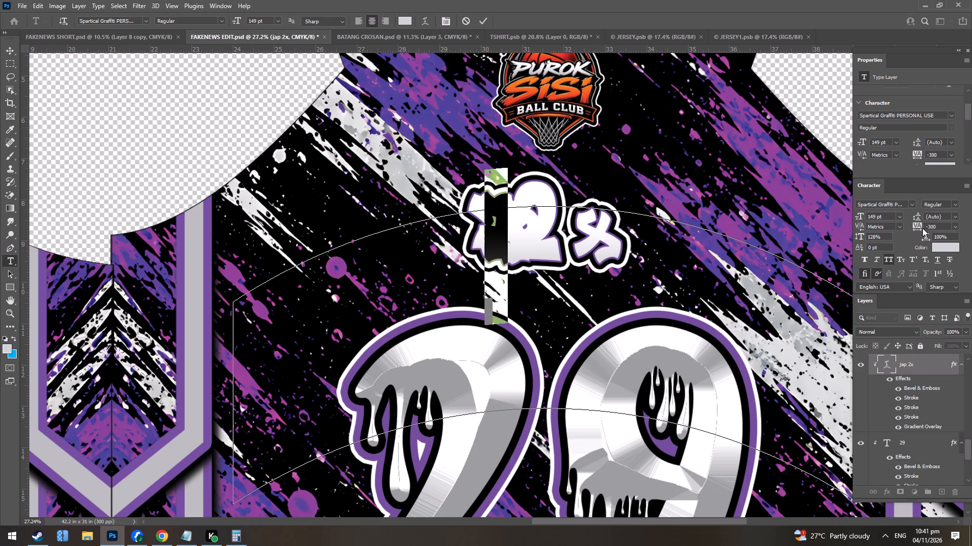
{"action": "left_click_drag", "start_coordinate": [920, 228], "coordinate": [938, 229]}
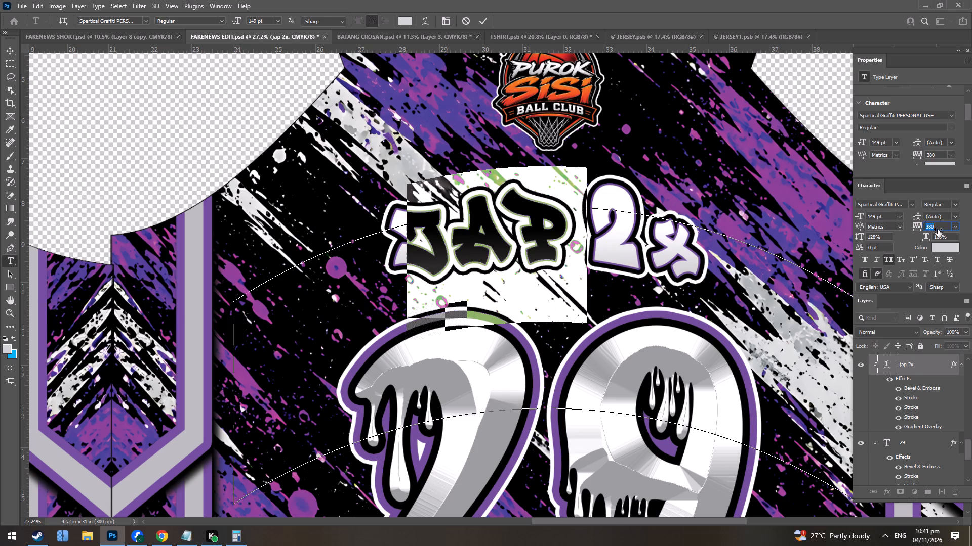
{"action": "left_click_drag", "start_coordinate": [938, 229], "coordinate": [936, 229]}
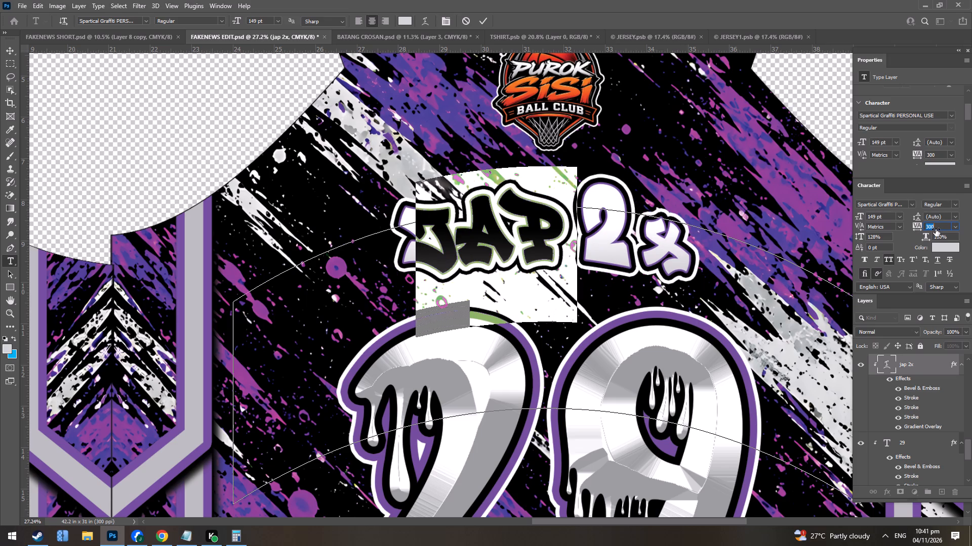
{"action": "left_click_drag", "start_coordinate": [936, 229], "coordinate": [938, 229]}
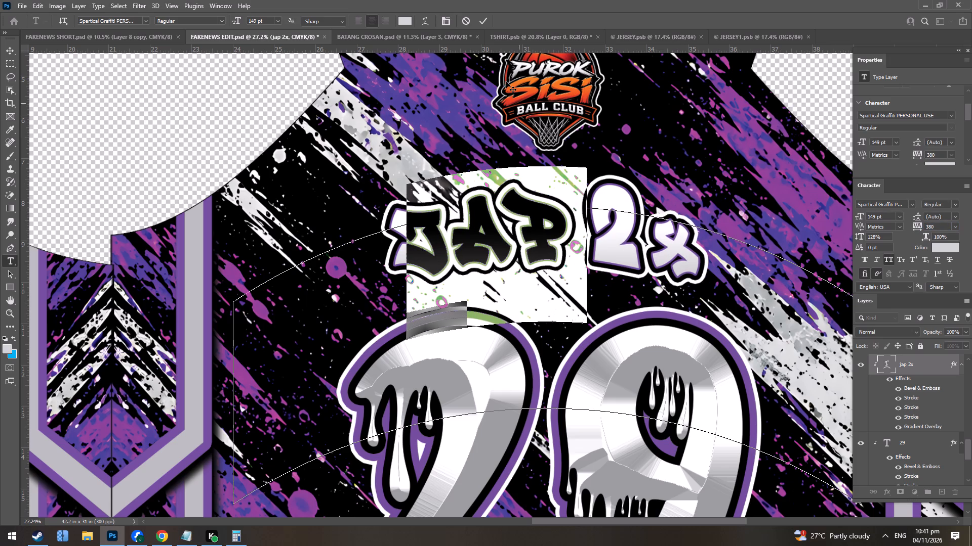
{"action": "left_click", "coordinate": [483, 22]}
Review the back name's letter spacing on the full jersey and up close.
{"action": "scroll", "coordinate": [570, 318], "scroll_direction": "down", "scroll_amount": 15, "text": "alt"}
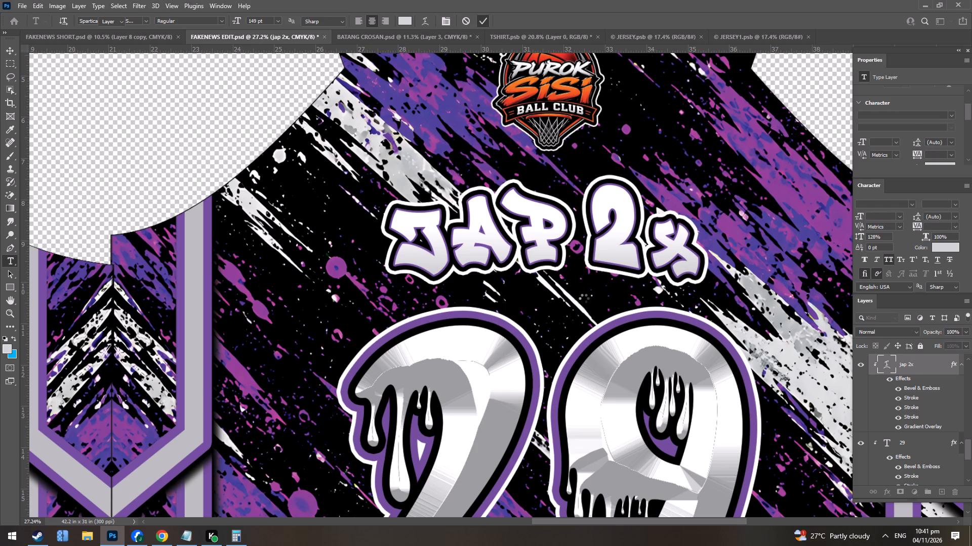
{"action": "scroll", "coordinate": [584, 298], "scroll_direction": "down", "scroll_amount": 20, "text": "alt"}
{"action": "scroll", "coordinate": [584, 298], "scroll_direction": "down", "scroll_amount": 4, "text": "alt"}
{"action": "scroll", "coordinate": [583, 284], "scroll_direction": "up", "scroll_amount": 18, "text": "alt"}
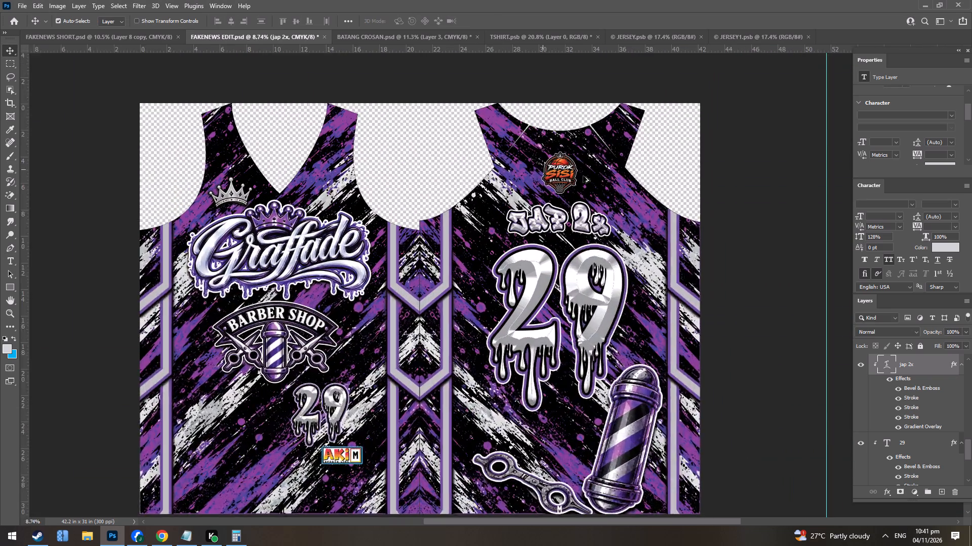
{"action": "scroll", "coordinate": [583, 176], "scroll_direction": "up", "scroll_amount": 5, "text": "alt"}
{"action": "scroll", "coordinate": [559, 231], "scroll_direction": "up", "scroll_amount": 3, "text": "alt"}
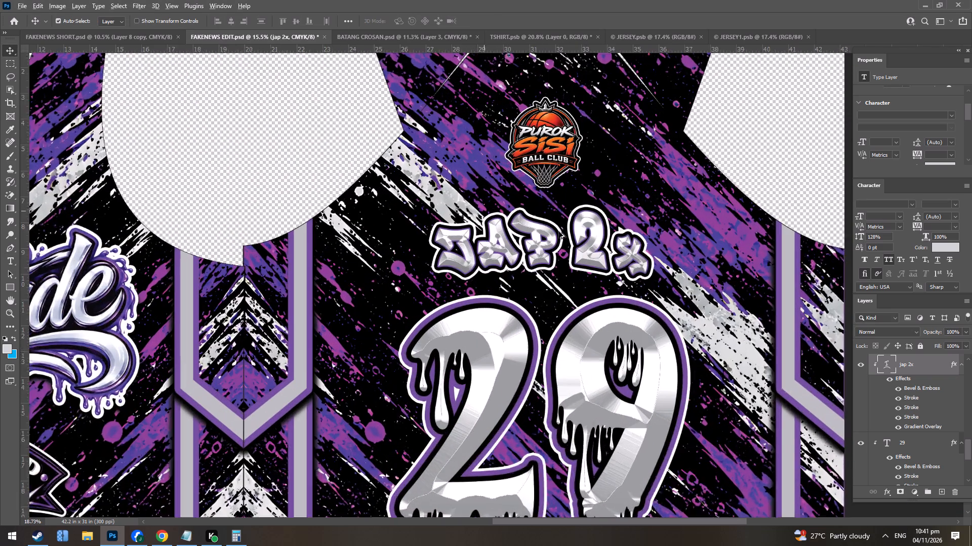
{"action": "scroll", "coordinate": [559, 232], "scroll_direction": "up", "scroll_amount": 6, "text": "alt"}
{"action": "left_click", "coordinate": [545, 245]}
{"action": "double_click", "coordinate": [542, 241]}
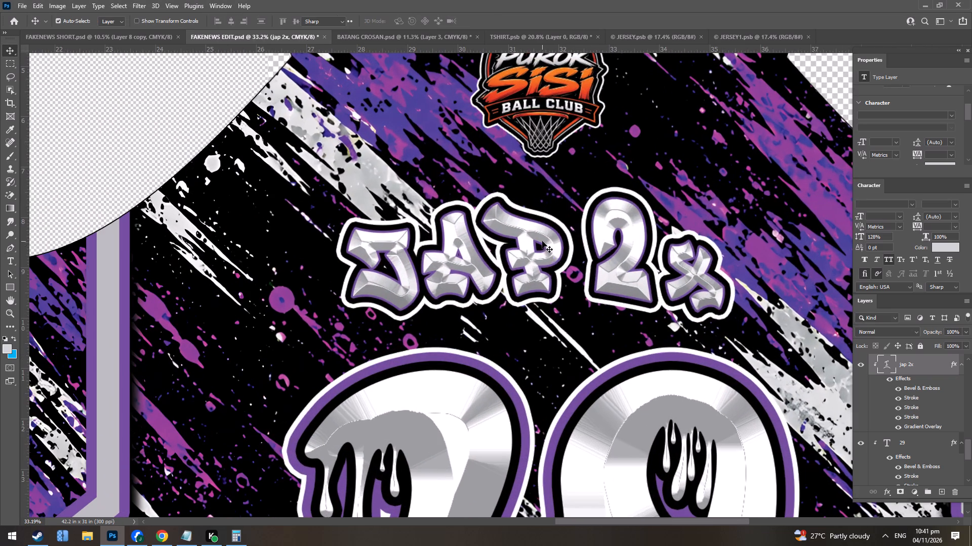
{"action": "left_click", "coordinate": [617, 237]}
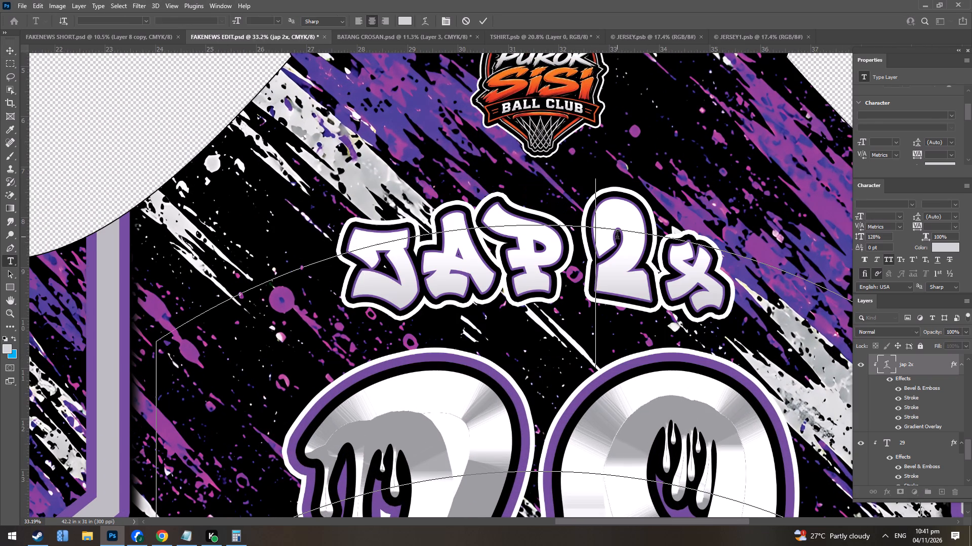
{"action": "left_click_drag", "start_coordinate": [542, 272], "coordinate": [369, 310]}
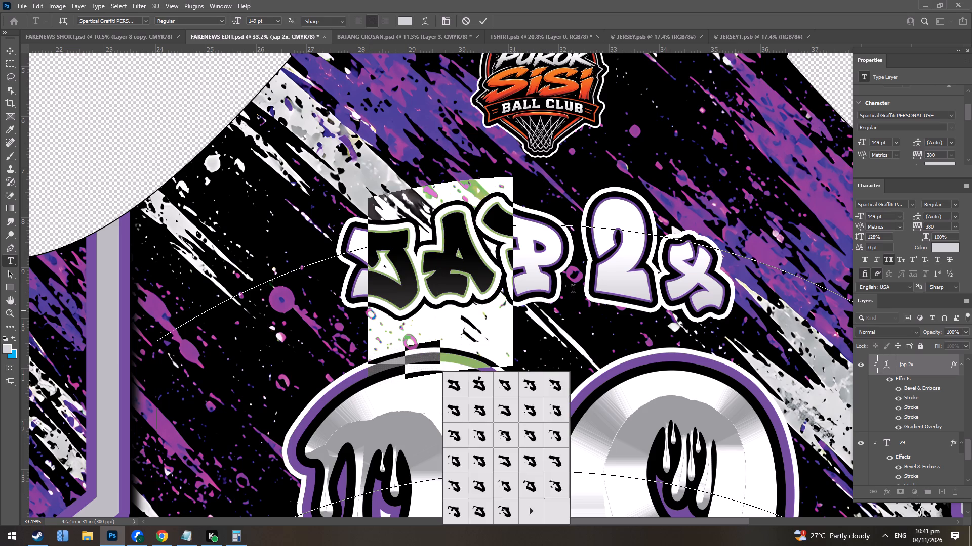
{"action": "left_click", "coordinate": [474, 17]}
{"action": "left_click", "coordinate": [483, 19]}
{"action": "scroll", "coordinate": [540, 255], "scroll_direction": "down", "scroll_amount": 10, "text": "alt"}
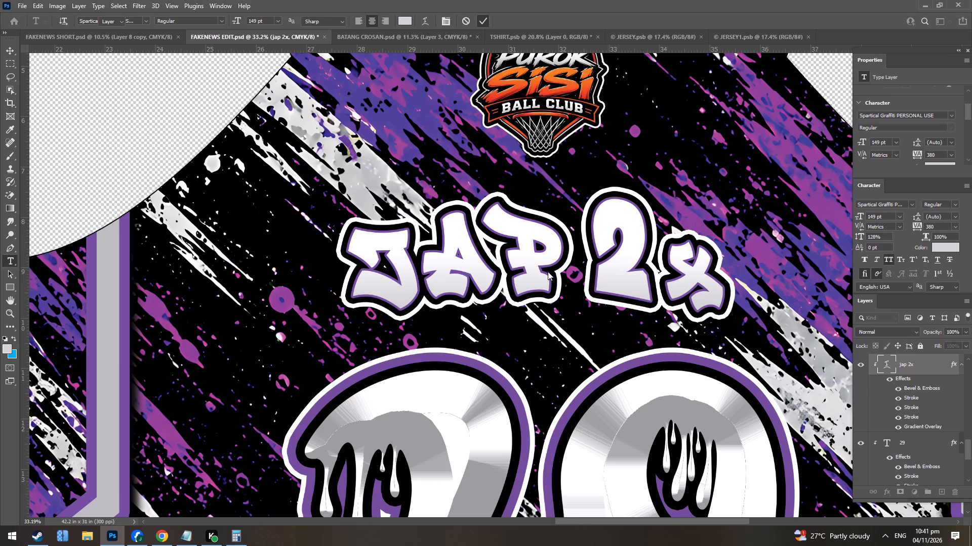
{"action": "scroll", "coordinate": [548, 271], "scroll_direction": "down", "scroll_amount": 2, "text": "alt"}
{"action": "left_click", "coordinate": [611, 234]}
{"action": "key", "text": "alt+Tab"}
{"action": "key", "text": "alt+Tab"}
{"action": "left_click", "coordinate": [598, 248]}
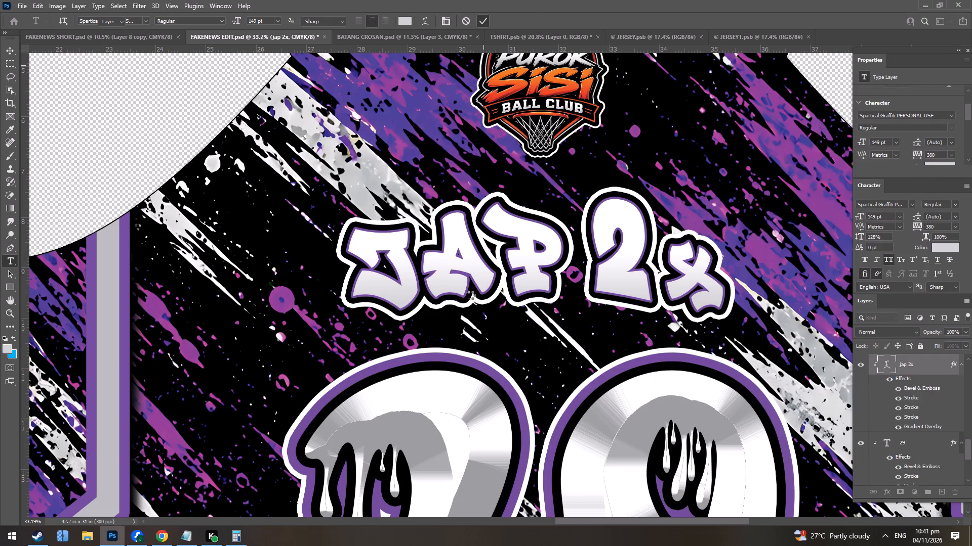
Scale the Jap 2x back name up proportionally to about 102.7%.
{"action": "scroll", "coordinate": [540, 264], "scroll_direction": "down", "scroll_amount": 7, "text": "alt"}
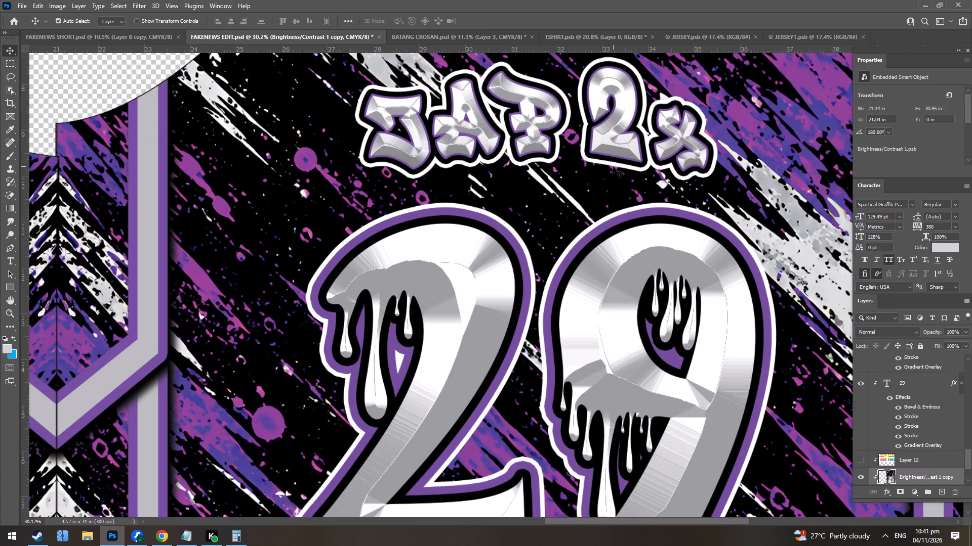
{"action": "left_click", "coordinate": [617, 147]}
{"action": "scroll", "coordinate": [617, 147], "scroll_direction": "down", "scroll_amount": 5, "text": "alt"}
{"action": "scroll", "coordinate": [617, 147], "scroll_direction": "up", "scroll_amount": 1, "text": "alt"}
{"action": "scroll", "coordinate": [620, 146], "scroll_direction": "down", "scroll_amount": 6, "text": "alt"}
{"action": "scroll", "coordinate": [633, 80], "scroll_direction": "up", "scroll_amount": 7}
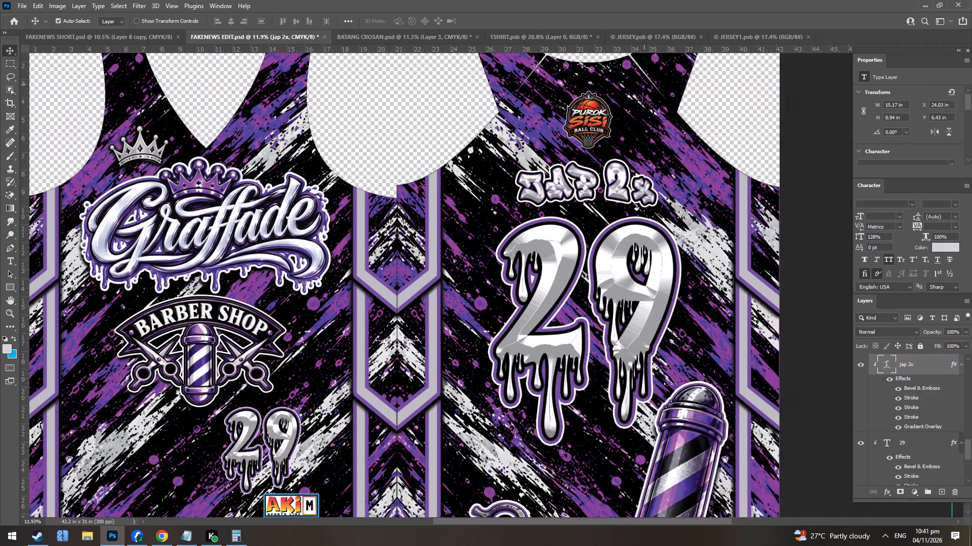
{"action": "scroll", "coordinate": [643, 96], "scroll_direction": "up", "scroll_amount": 9}
{"action": "key", "text": "ctrl+t"}
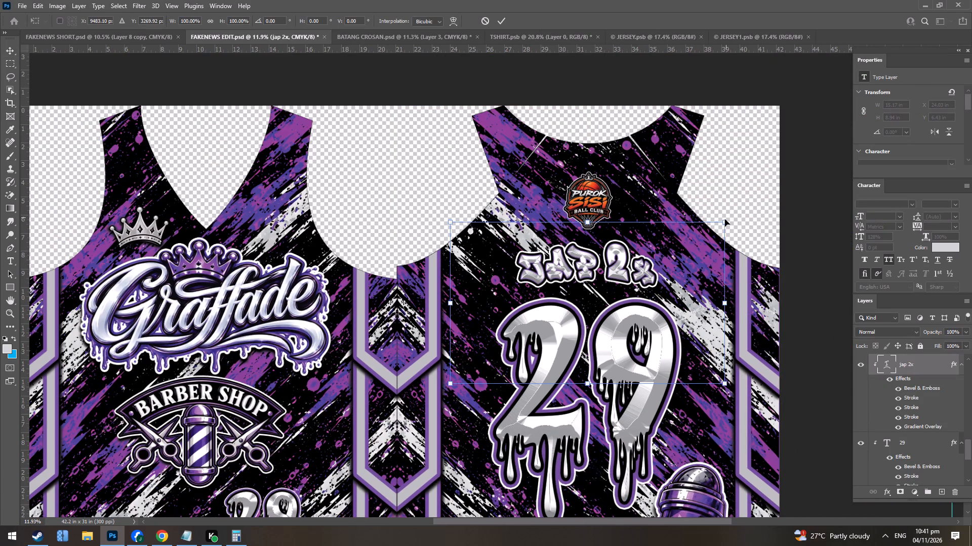
{"action": "left_click", "coordinate": [725, 219], "text": "shift"}
{"action": "left_click_drag", "start_coordinate": [725, 221], "coordinate": [733, 216], "text": "shift"}
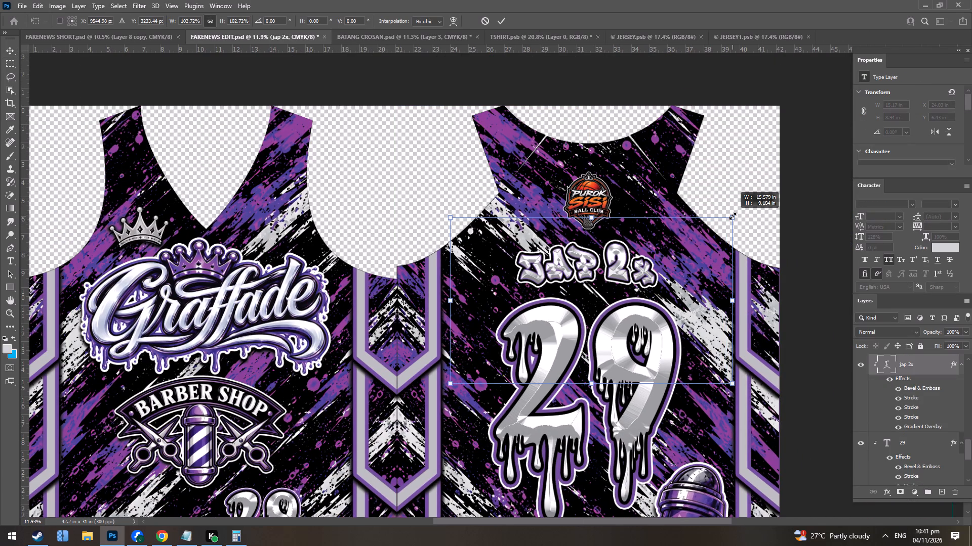
{"action": "key", "text": "Return"}
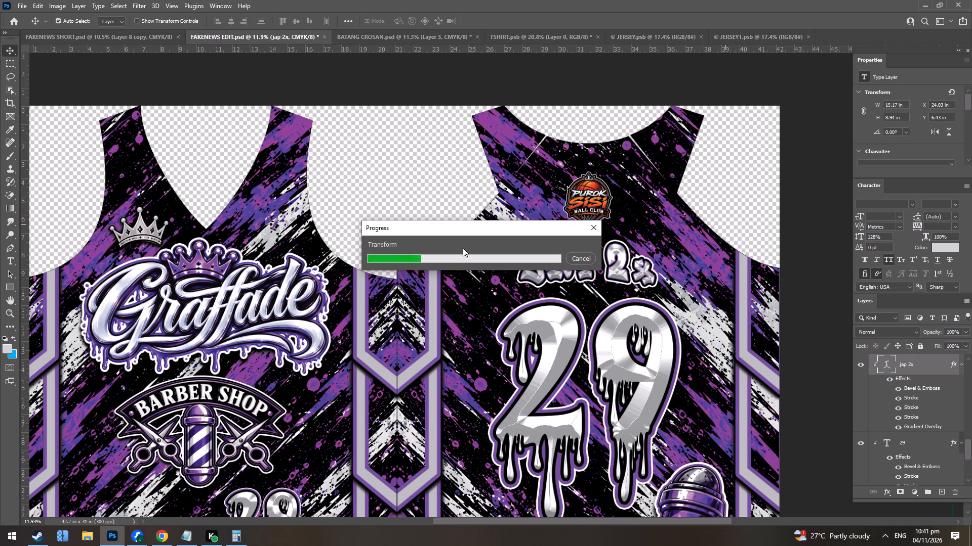
{"action": "left_click", "coordinate": [487, 246]}
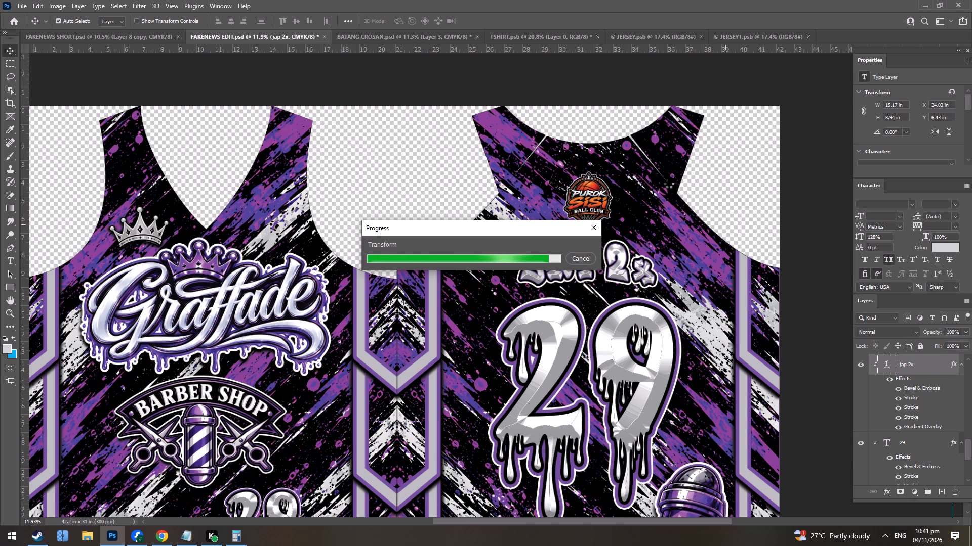
Move the back name about 0.34 in down and 0.17 in left, centring it above the 29.
{"action": "scroll", "coordinate": [674, 269], "scroll_direction": "up", "scroll_amount": 5, "text": "alt"}
{"action": "left_click", "coordinate": [603, 269]}
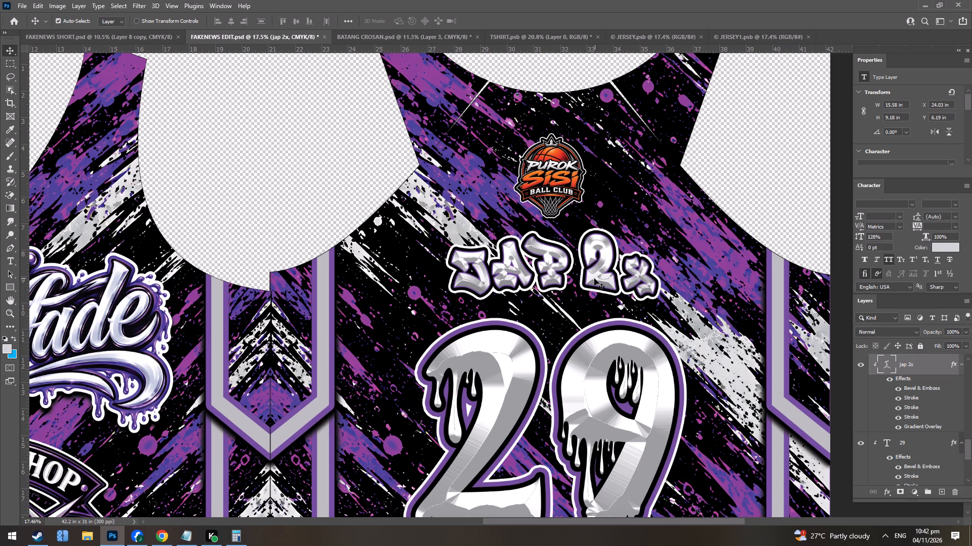
{"action": "left_click_drag", "start_coordinate": [594, 279], "coordinate": [585, 289]}
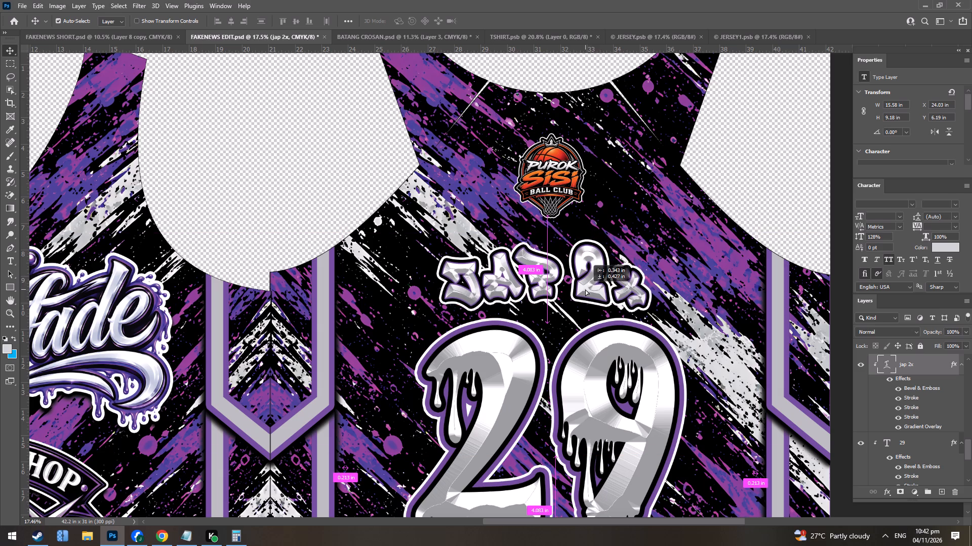
{"action": "left_click_drag", "start_coordinate": [585, 289], "coordinate": [590, 288]}
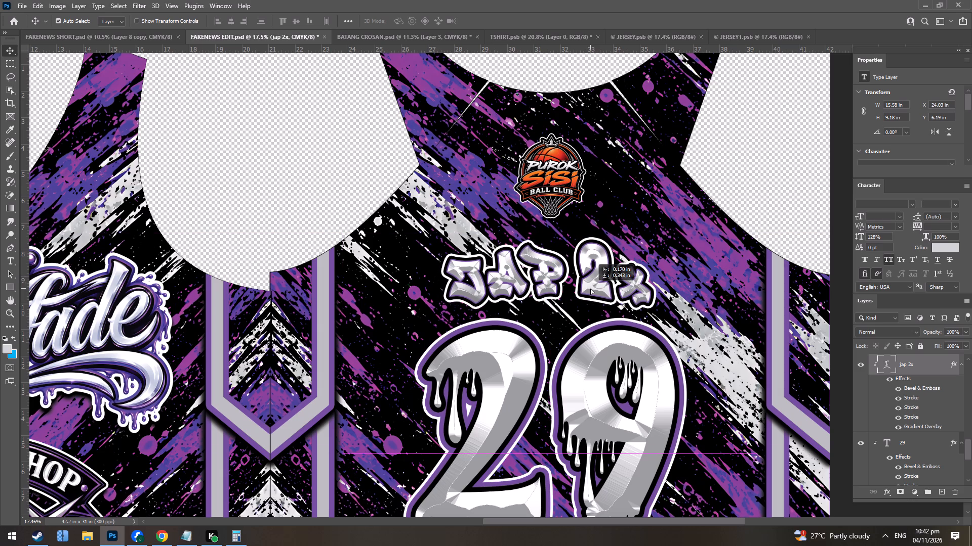
{"action": "left_click_drag", "start_coordinate": [590, 288], "coordinate": [589, 288]}
Set the tracking of the space between JAP and the 2 in the back name to -380.
{"action": "double_click", "coordinate": [578, 293]}
{"action": "left_click_drag", "start_coordinate": [577, 289], "coordinate": [568, 287]}
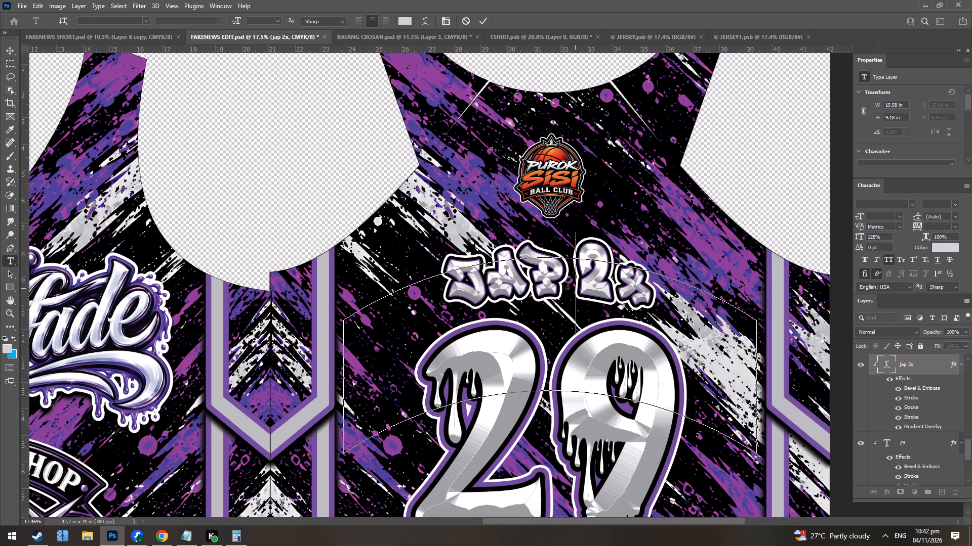
{"action": "left_click_drag", "start_coordinate": [568, 287], "coordinate": [560, 287]}
{"action": "left_click", "coordinate": [572, 286]}
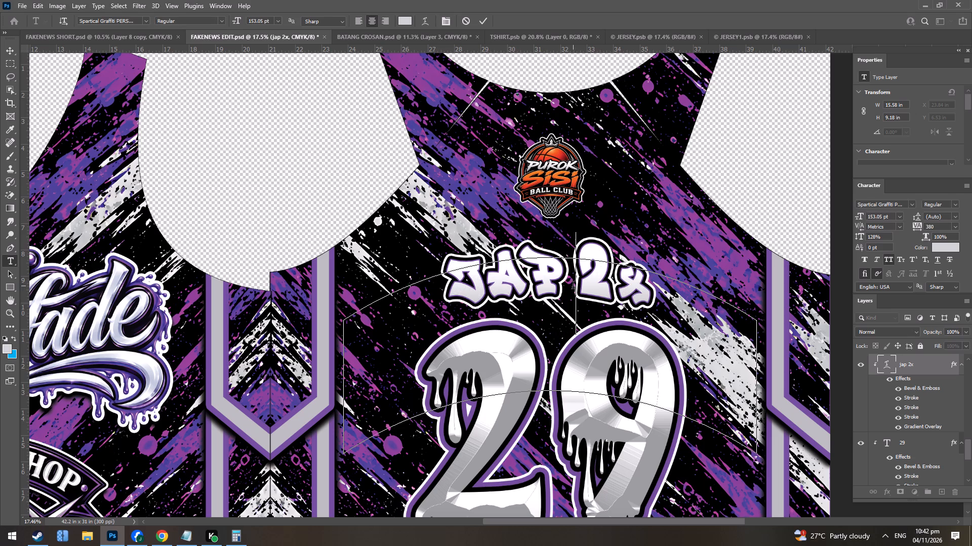
{"action": "left_click_drag", "start_coordinate": [587, 292], "coordinate": [567, 282]}
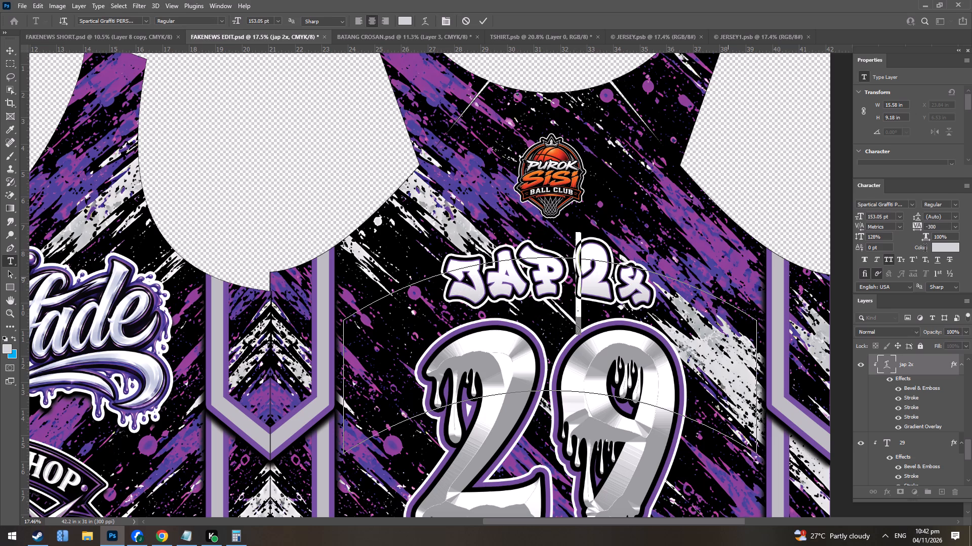
{"action": "left_click", "coordinate": [935, 228]}
{"action": "key", "text": "Down"}
{"action": "key", "text": "Down"}
{"action": "key", "text": "Down"}
{"action": "key", "text": "Down"}
{"action": "key", "text": "Down"}
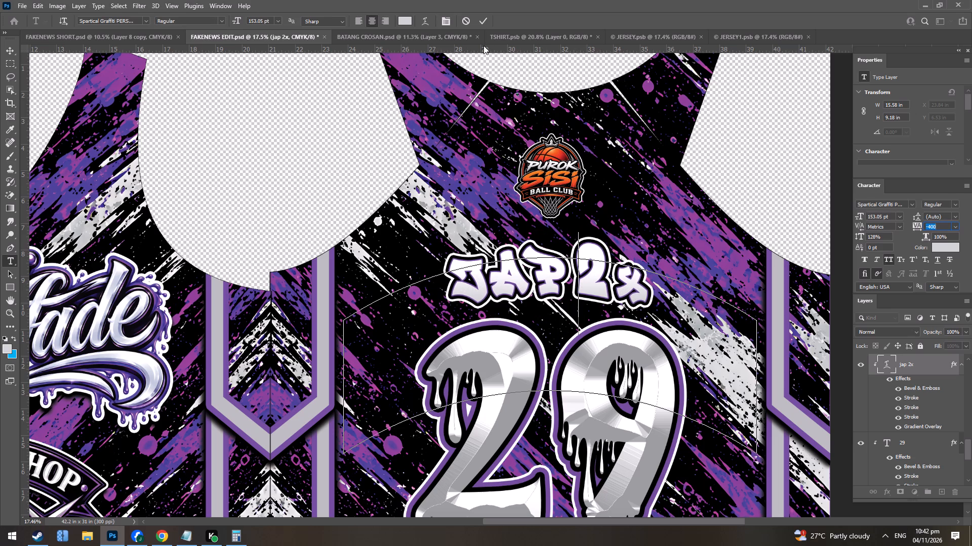
{"action": "key", "text": "Up"}
{"action": "left_click", "coordinate": [488, 22]}
Set the font size of the large back number 29 to 405 pt.
{"action": "scroll", "coordinate": [570, 297], "scroll_direction": "down", "scroll_amount": 2, "text": "alt"}
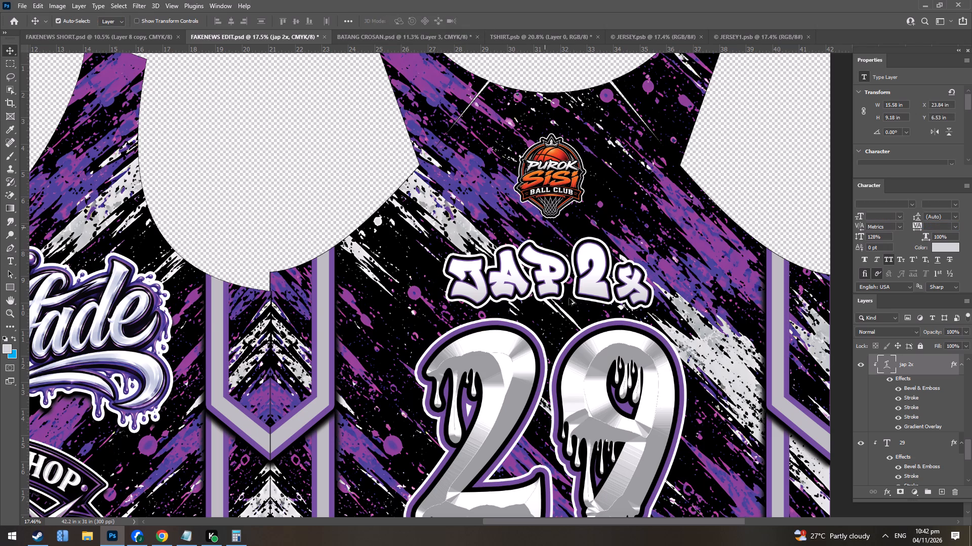
{"action": "scroll", "coordinate": [569, 298], "scroll_direction": "down", "scroll_amount": 16, "text": "alt"}
{"action": "scroll", "coordinate": [517, 396], "scroll_direction": "up", "scroll_amount": 9, "text": "alt"}
{"action": "scroll", "coordinate": [604, 315], "scroll_direction": "up", "scroll_amount": 3, "text": "alt"}
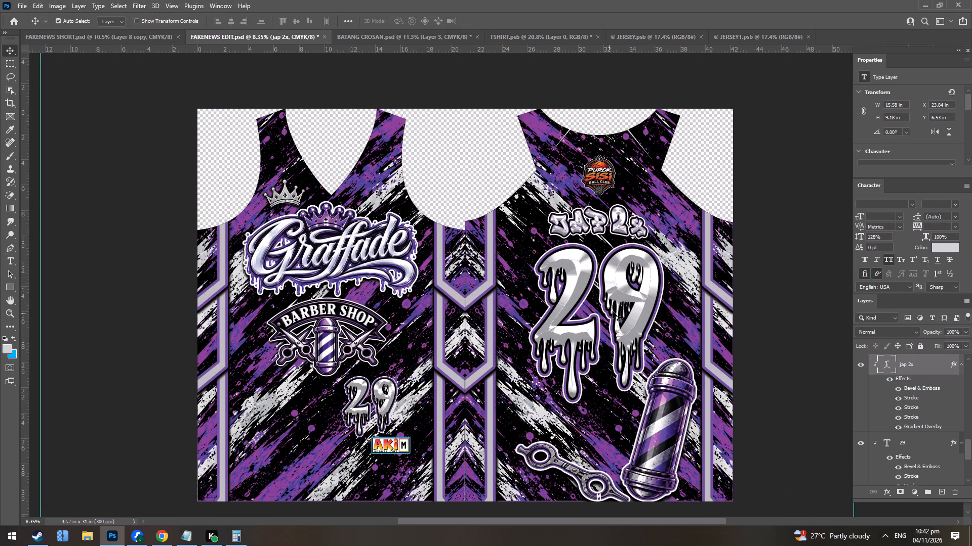
{"action": "double_click", "coordinate": [613, 311]}
{"action": "left_click_drag", "start_coordinate": [861, 213], "coordinate": [853, 216]}
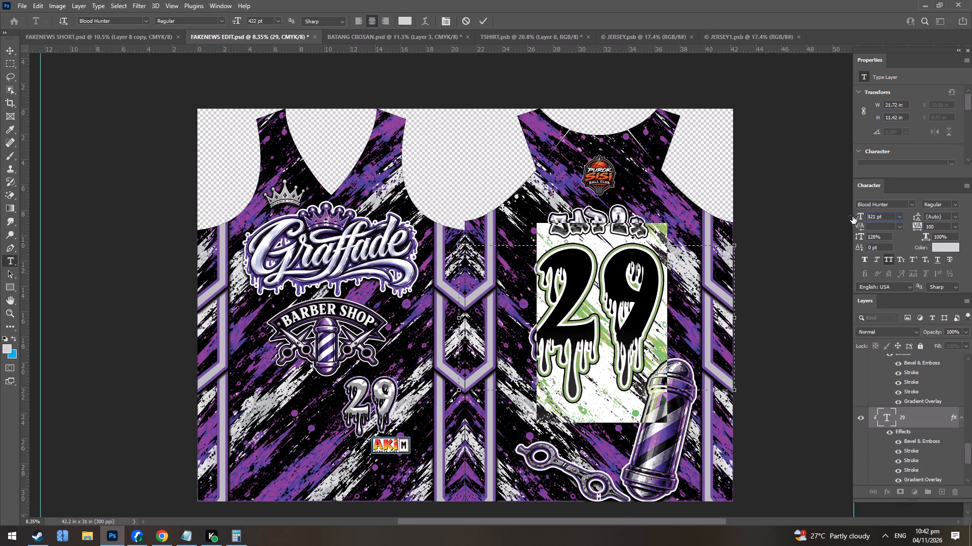
{"action": "left_click_drag", "start_coordinate": [853, 216], "coordinate": [844, 219]}
{"action": "key", "text": "Return"}
Set the purple stroke size of the back number 29 to 98 px in its layer style.
{"action": "scroll", "coordinate": [649, 286], "scroll_direction": "up", "scroll_amount": 2, "text": "alt"}
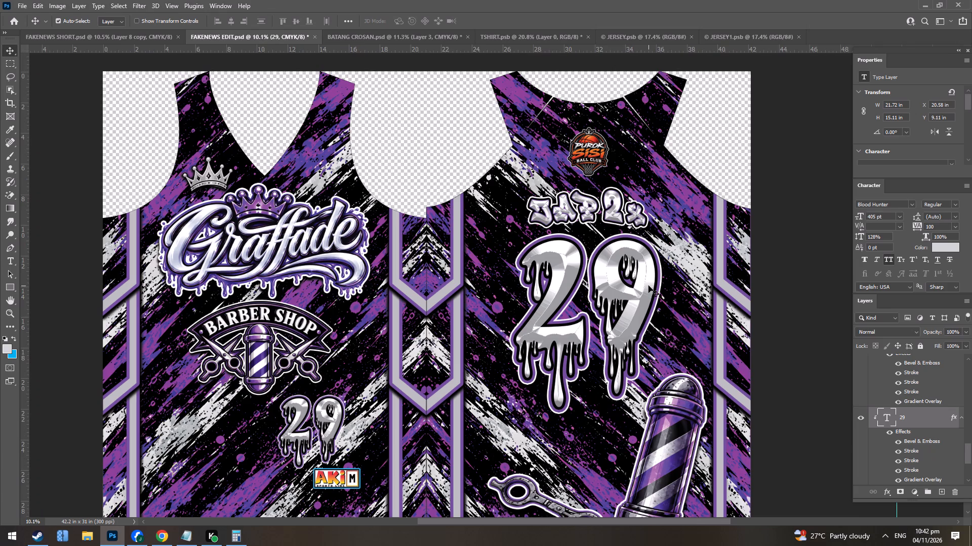
{"action": "scroll", "coordinate": [645, 288], "scroll_direction": "down", "scroll_amount": 4, "text": "alt"}
{"action": "scroll", "coordinate": [642, 288], "scroll_direction": "up", "scroll_amount": 4, "text": "alt"}
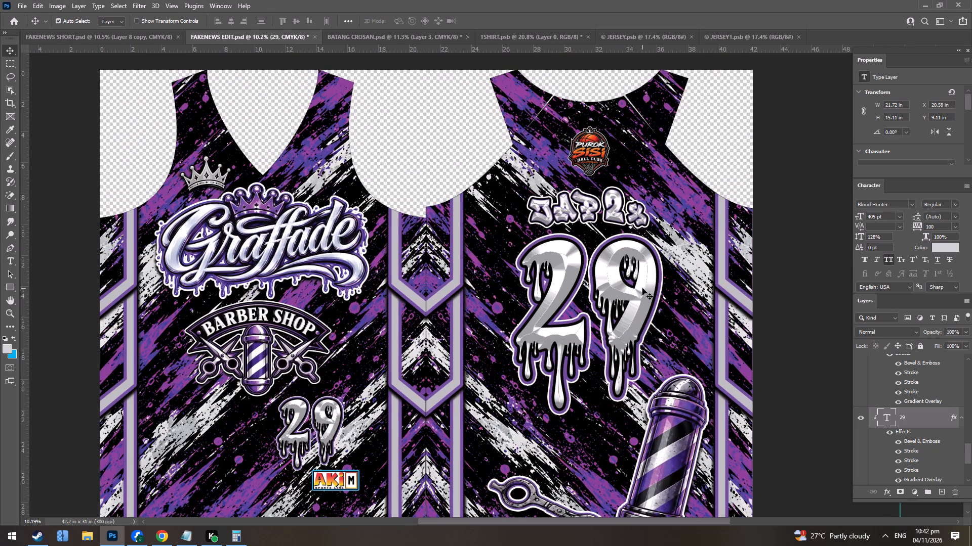
{"action": "scroll", "coordinate": [612, 301], "scroll_direction": "up", "scroll_amount": 3, "text": "alt"}
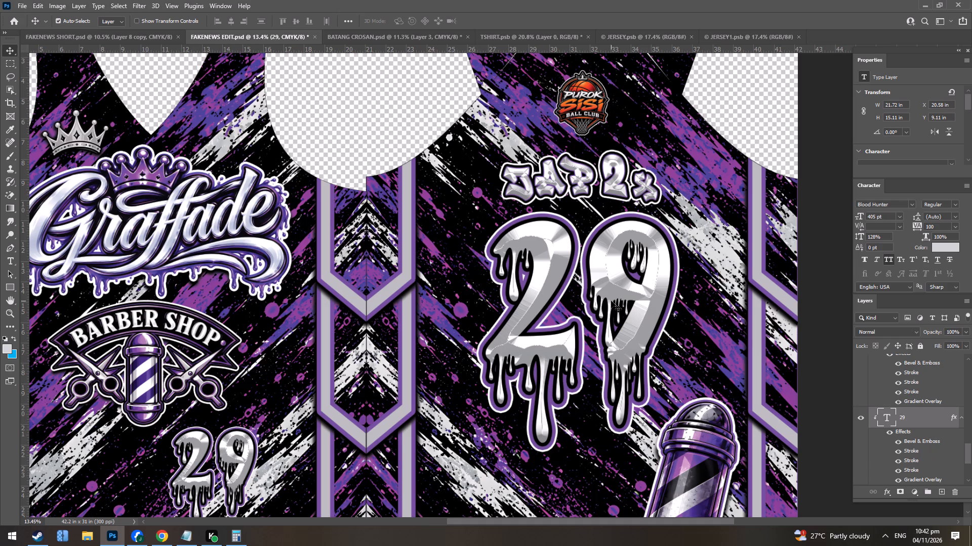
{"action": "left_click", "coordinate": [611, 301]}
{"action": "double_click", "coordinate": [913, 459]}
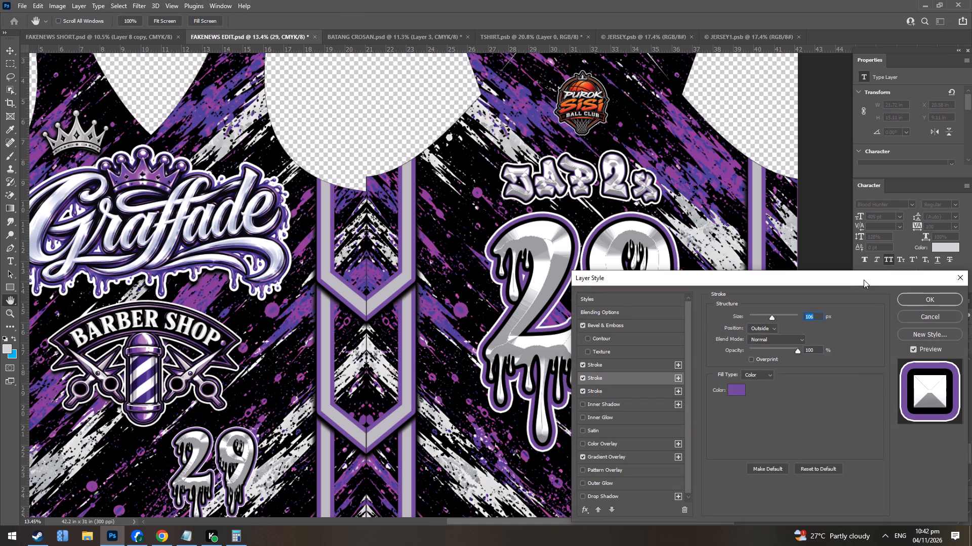
{"action": "key", "text": "Down"}
{"action": "key", "text": "Down"}
{"action": "key", "text": "Down"}
{"action": "key", "text": "Down"}
{"action": "key", "text": "Down"}
{"action": "key", "text": "Down"}
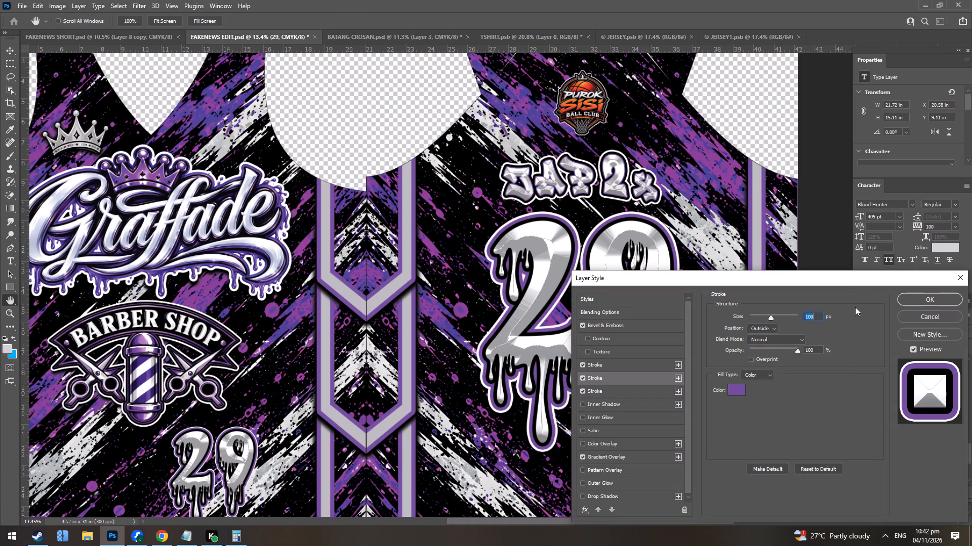
{"action": "key", "text": "Down"}
{"action": "key", "text": "Down"}
Set the outer white stroke of the back number 29 to 126 px and apply the layer style.
{"action": "left_click", "coordinate": [638, 395]}
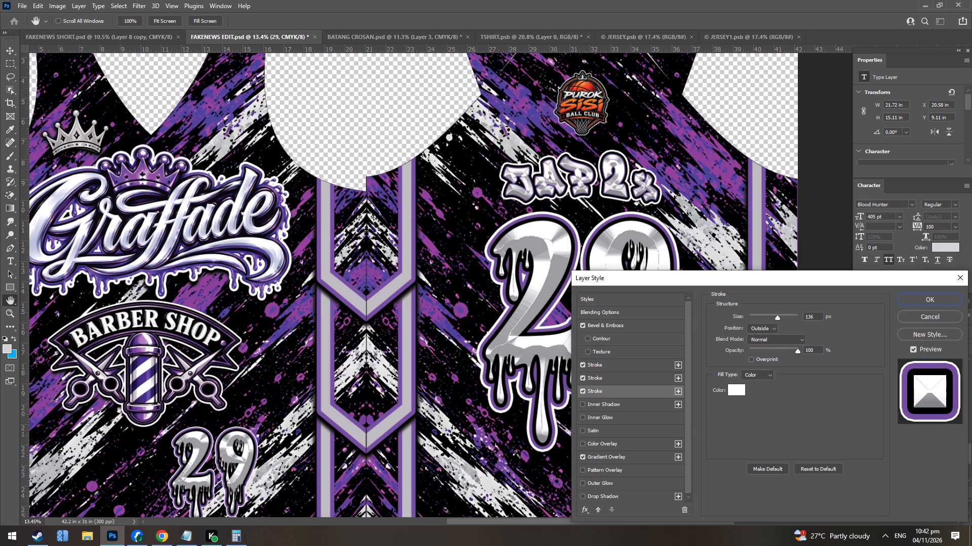
{"action": "left_click", "coordinate": [811, 316]}
{"action": "key", "text": "Down"}
{"action": "key", "text": "Down"}
{"action": "key", "text": "Down"}
{"action": "key", "text": "Down"}
{"action": "key", "text": "Down"}
{"action": "key", "text": "Down"}
{"action": "key", "text": "Down"}
{"action": "key", "text": "Down"}
{"action": "key", "text": "Down"}
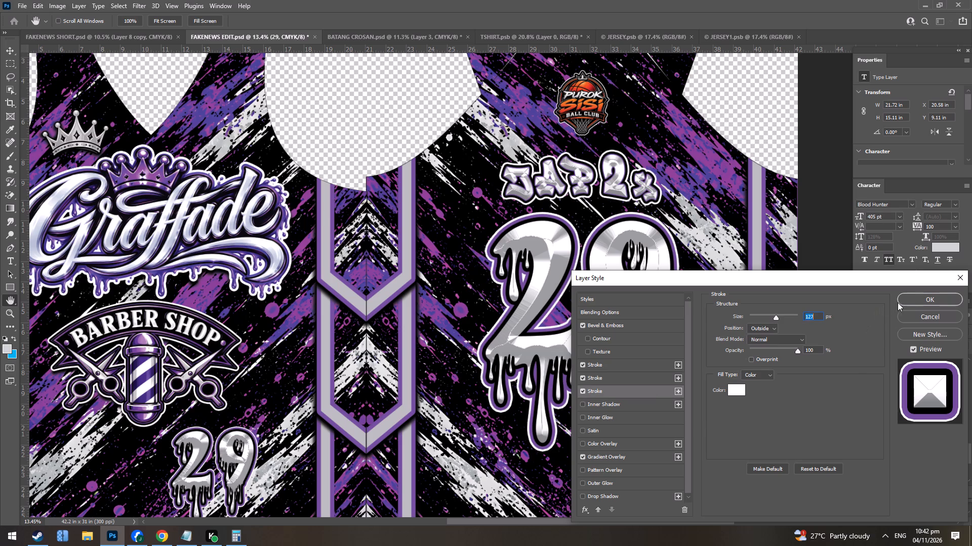
{"action": "key", "text": "Down"}
{"action": "left_click", "coordinate": [917, 298]}
Review the full jersey and check it against the order list in Notepad.
{"action": "scroll", "coordinate": [470, 305], "scroll_direction": "down", "scroll_amount": 15, "text": "alt"}
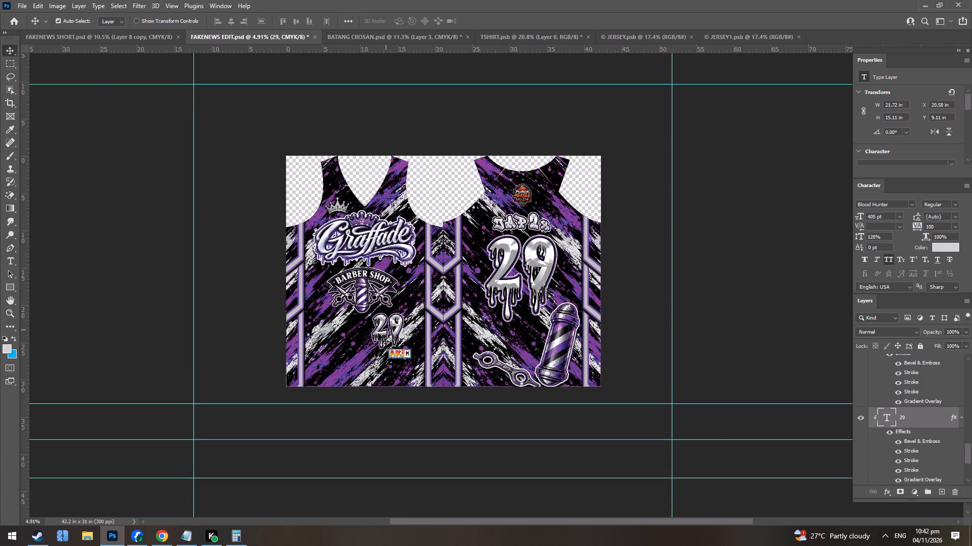
{"action": "scroll", "coordinate": [378, 338], "scroll_direction": "up", "scroll_amount": 5, "text": "alt"}
{"action": "scroll", "coordinate": [480, 306], "scroll_direction": "up", "scroll_amount": 4}
{"action": "key", "text": "alt+Tab"}
{"action": "key", "text": "alt+Tab"}
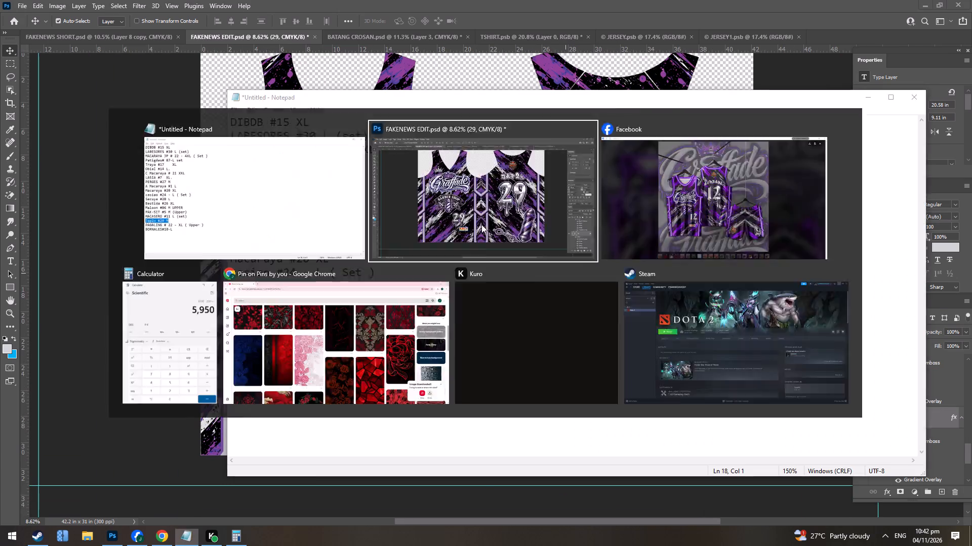
Switch to File Explorer and open the New Volume (D:) drive.
{"action": "key", "text": "ctrl+alt+s"}
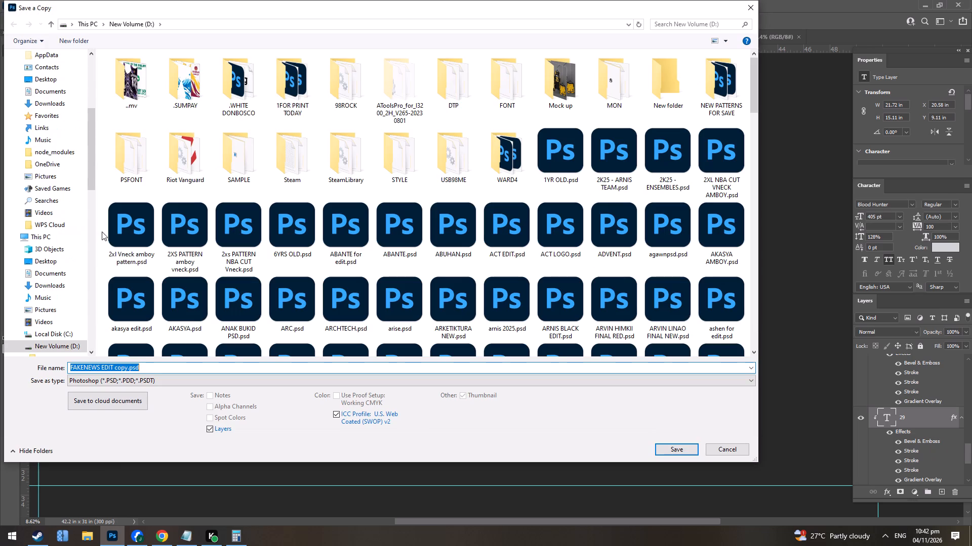
{"action": "left_click", "coordinate": [750, 12]}
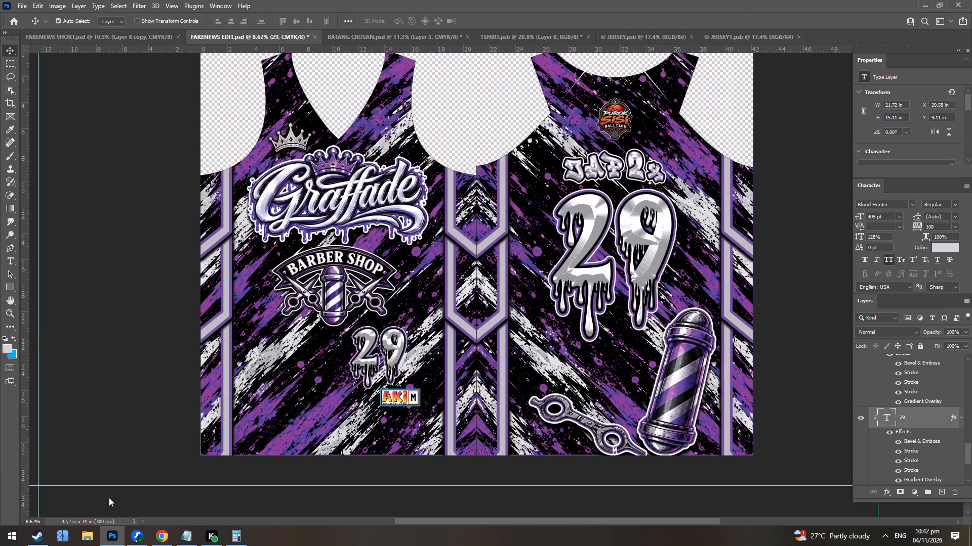
{"action": "left_click", "coordinate": [91, 539]}
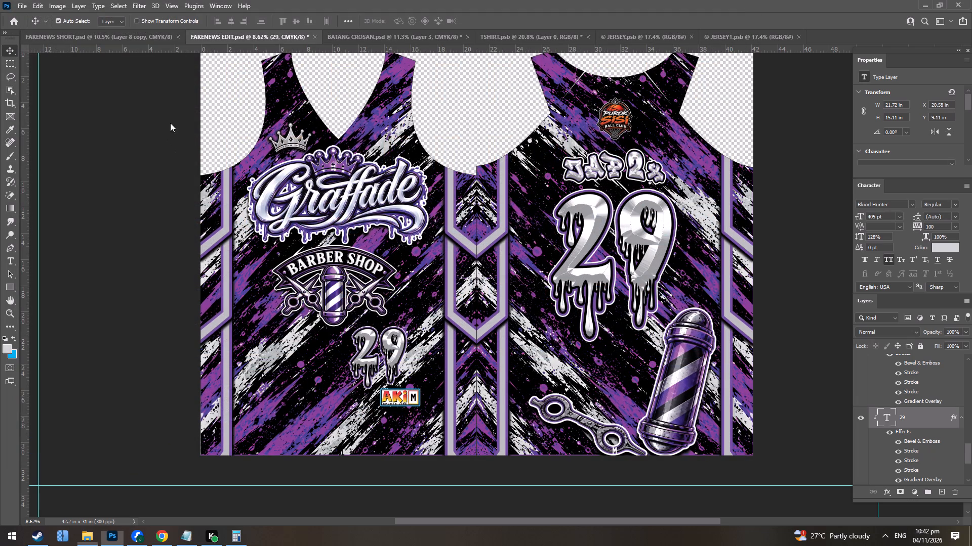
{"action": "left_click", "coordinate": [744, 112]}
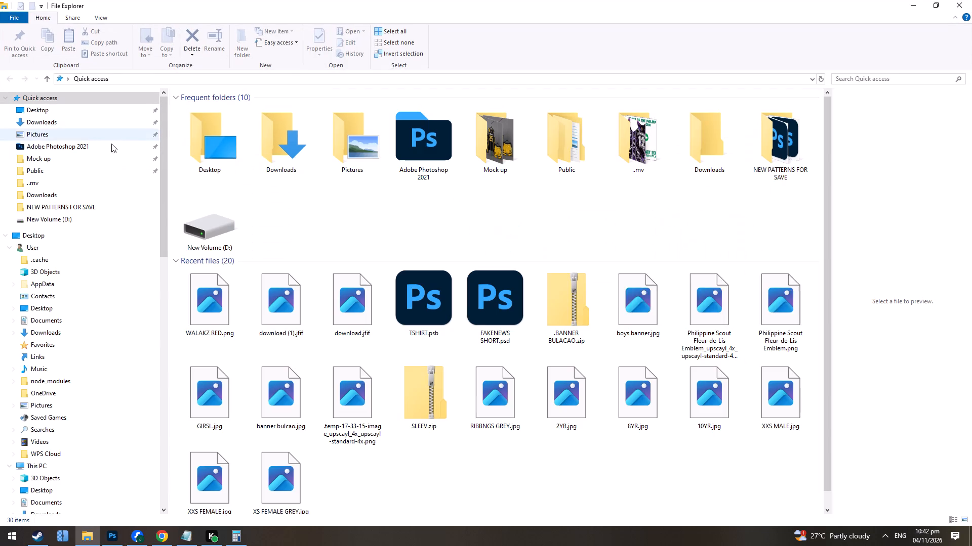
{"action": "left_click", "coordinate": [63, 217]}
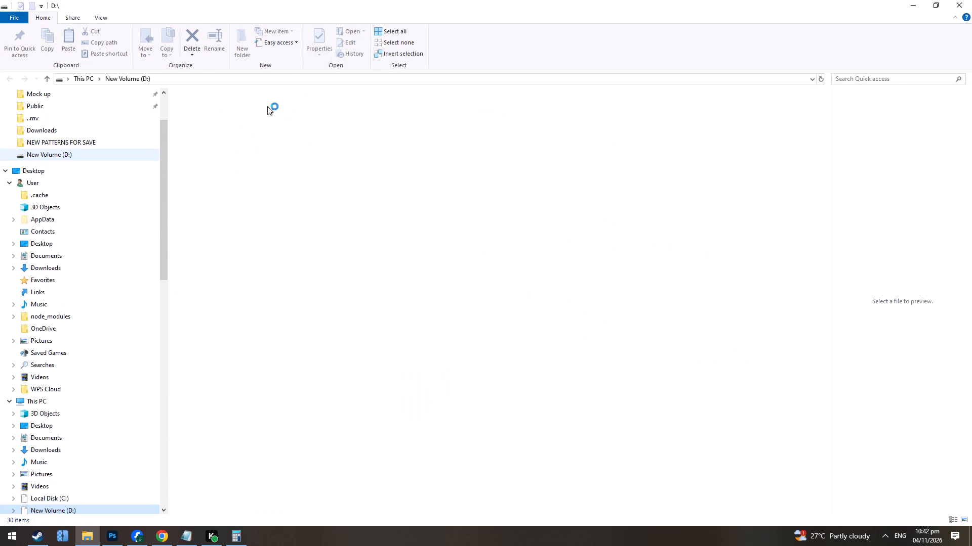
Switch to Facebook, leave the mockup photo and open the last conversation listed among Messenger's restricted accounts.
{"action": "left_click", "coordinate": [131, 536]}
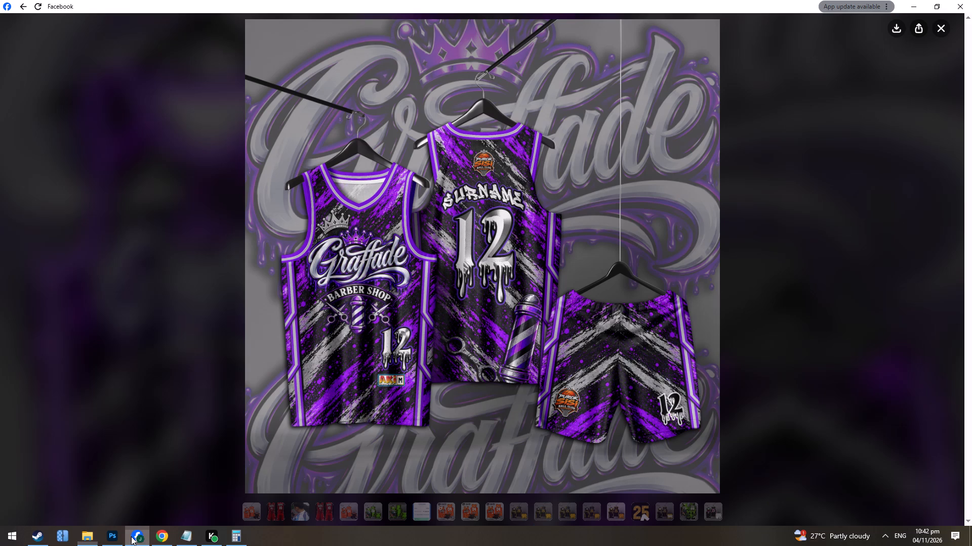
{"action": "left_click", "coordinate": [943, 33]}
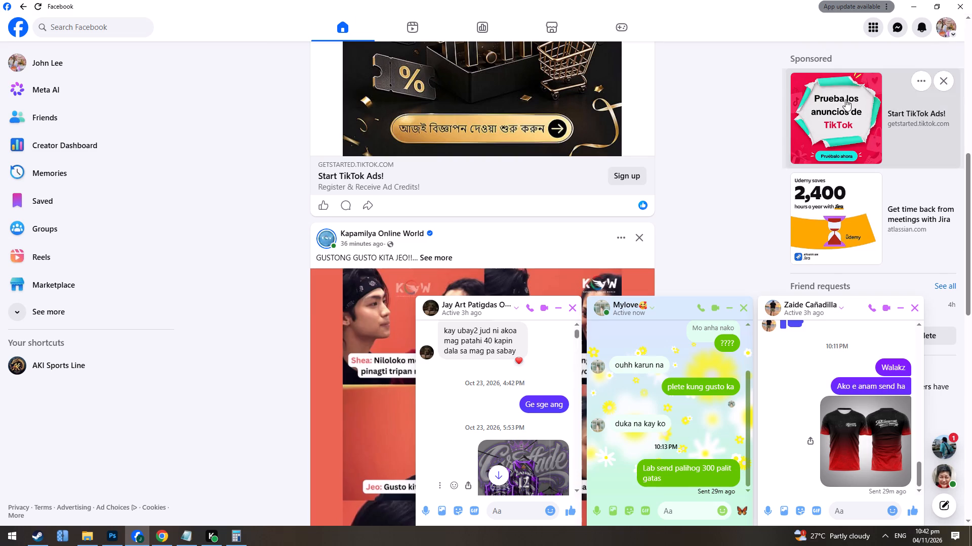
{"action": "left_click", "coordinate": [893, 21]}
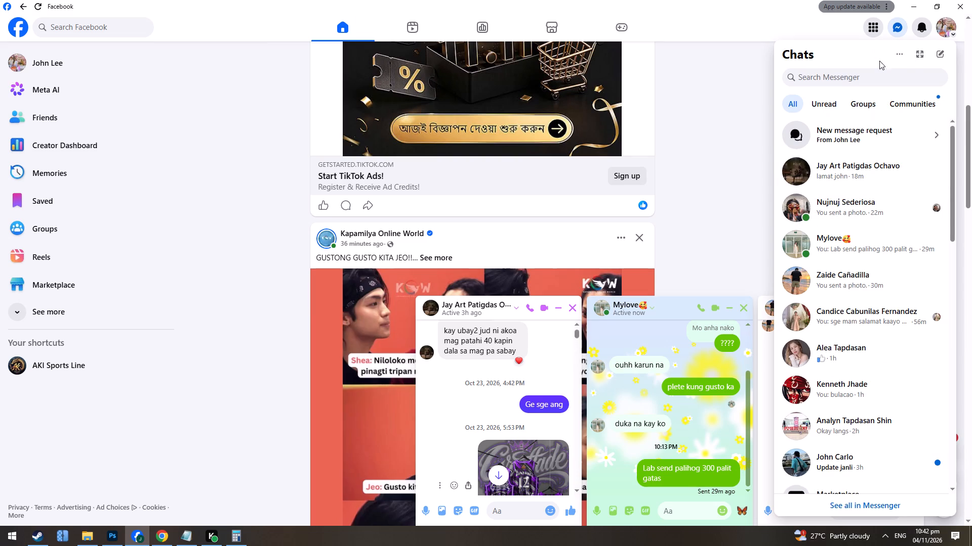
{"action": "left_click", "coordinate": [895, 59]}
{"action": "left_click", "coordinate": [777, 275]}
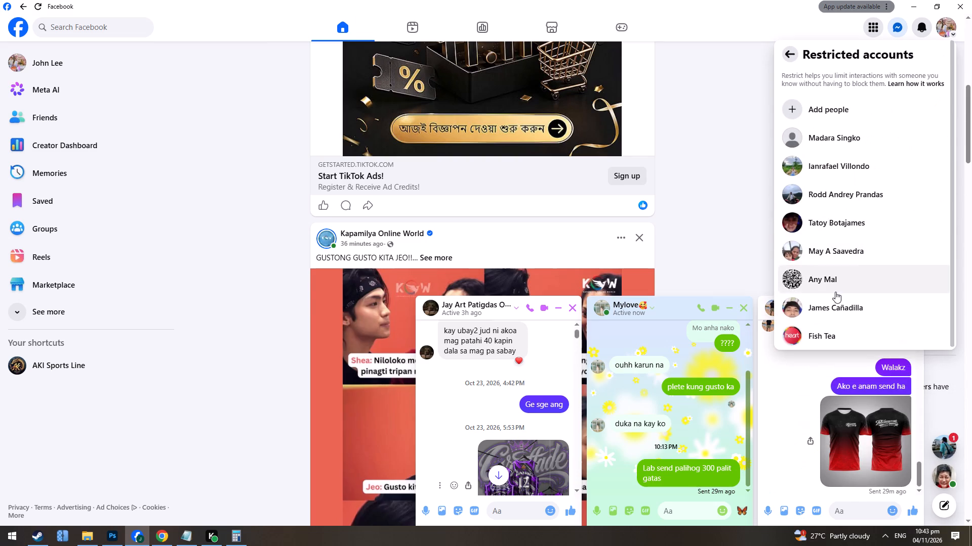
{"action": "left_click", "coordinate": [826, 330]}
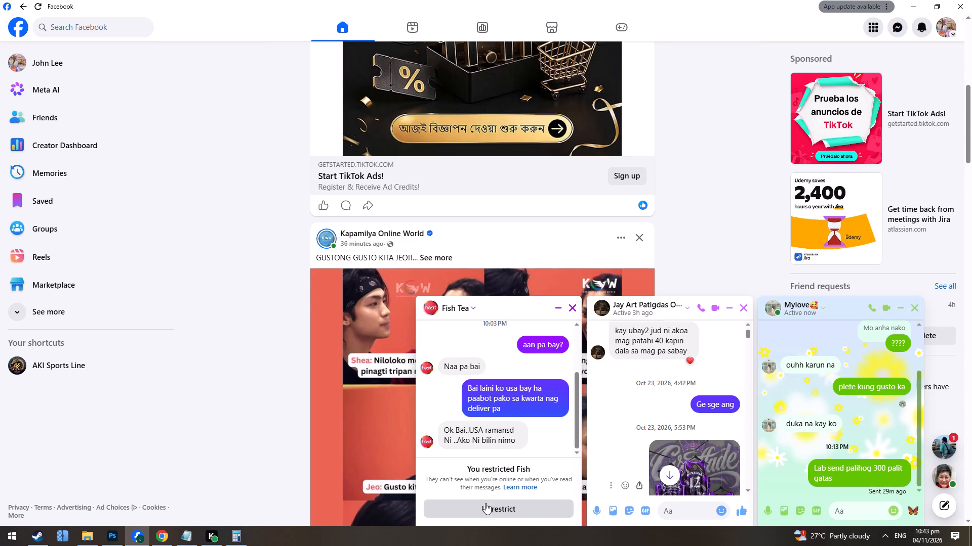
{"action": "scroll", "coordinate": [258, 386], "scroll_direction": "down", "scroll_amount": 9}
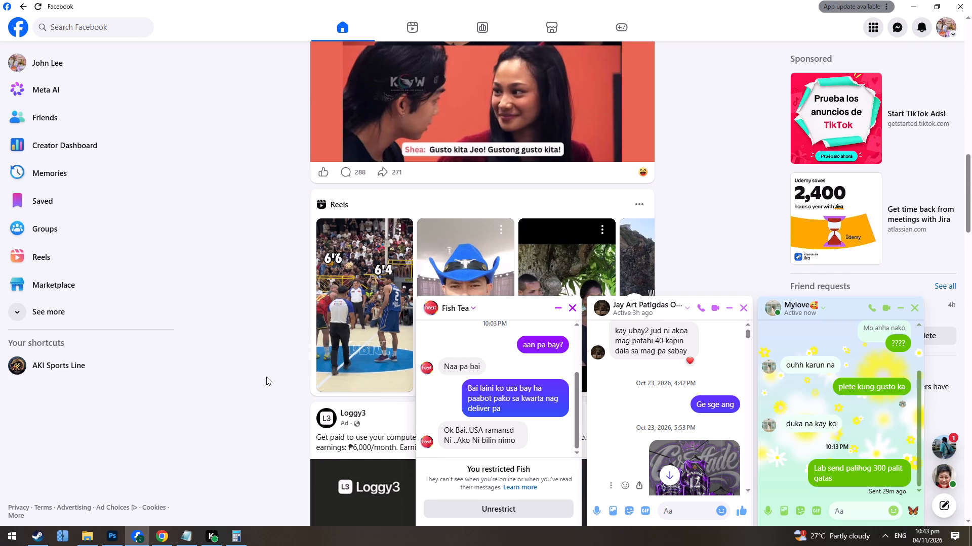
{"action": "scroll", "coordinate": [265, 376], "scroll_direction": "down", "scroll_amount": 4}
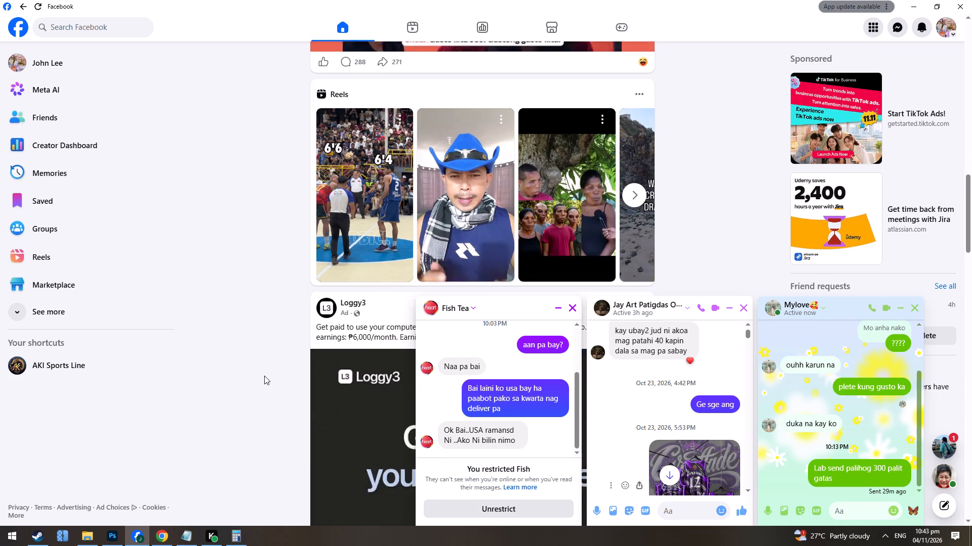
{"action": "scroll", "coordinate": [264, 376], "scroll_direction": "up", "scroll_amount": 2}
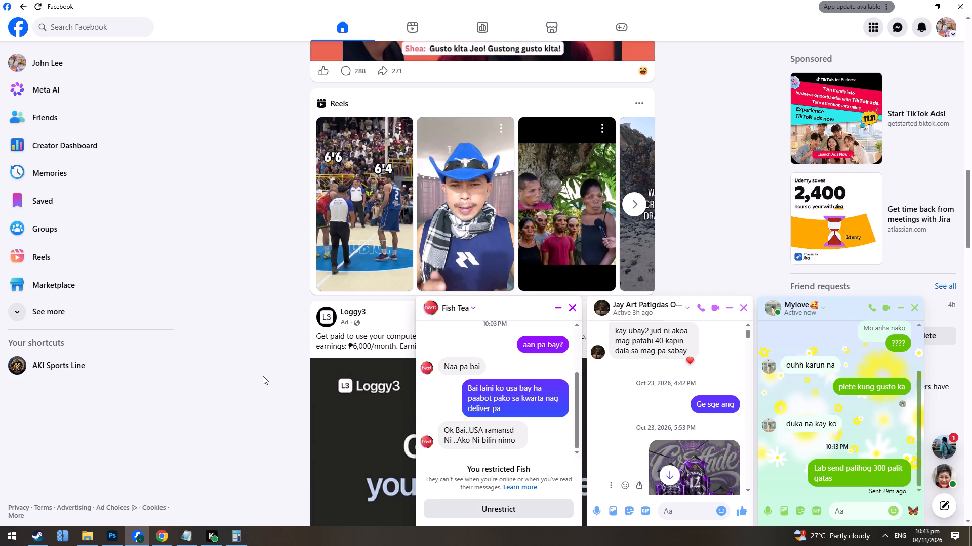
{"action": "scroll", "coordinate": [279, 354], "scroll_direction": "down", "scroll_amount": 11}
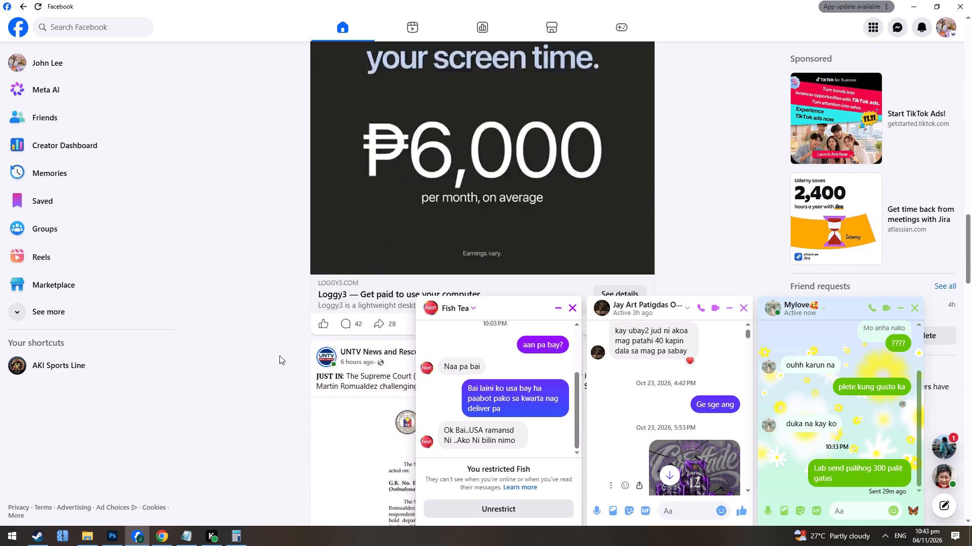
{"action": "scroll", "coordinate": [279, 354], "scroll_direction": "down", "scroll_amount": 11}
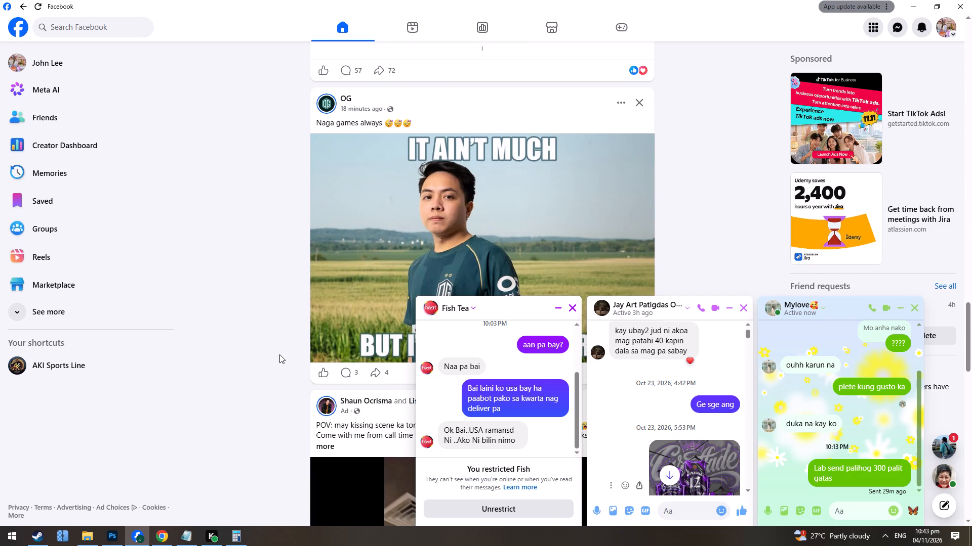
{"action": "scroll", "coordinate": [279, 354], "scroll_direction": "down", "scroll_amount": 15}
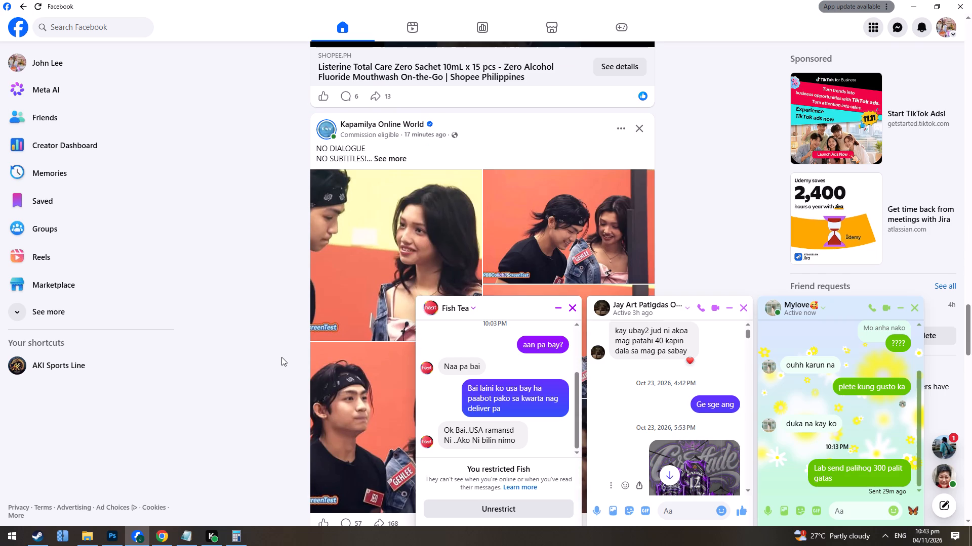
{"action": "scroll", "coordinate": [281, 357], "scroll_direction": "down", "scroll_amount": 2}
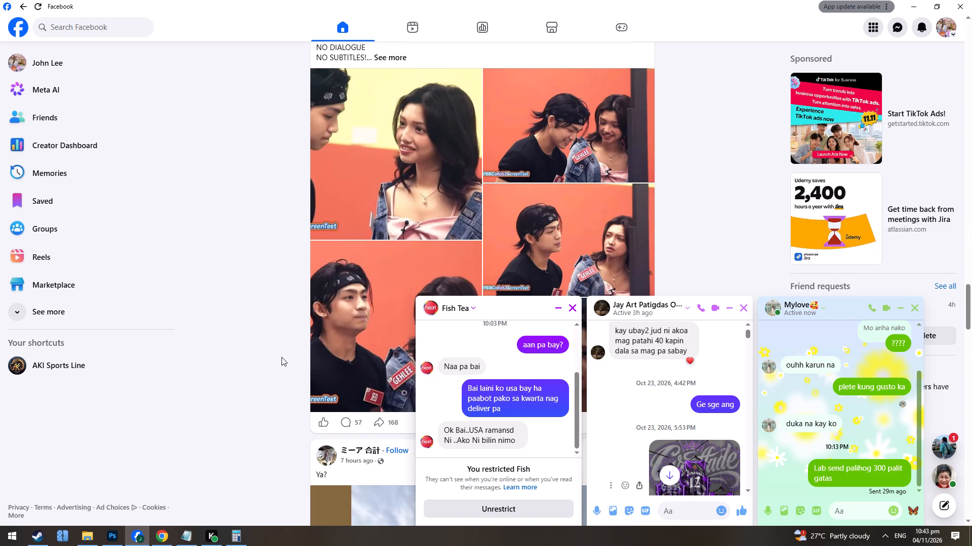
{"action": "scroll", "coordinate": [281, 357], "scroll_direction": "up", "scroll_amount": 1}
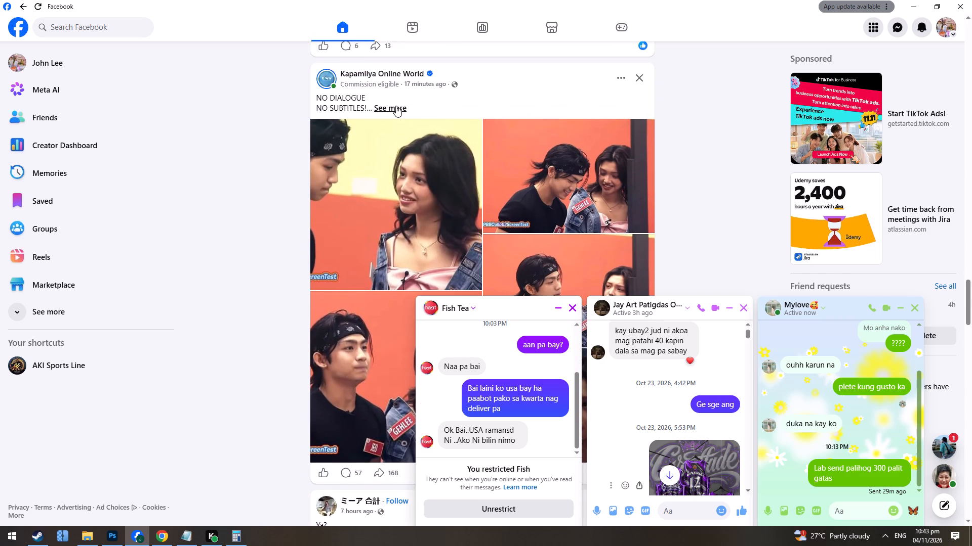